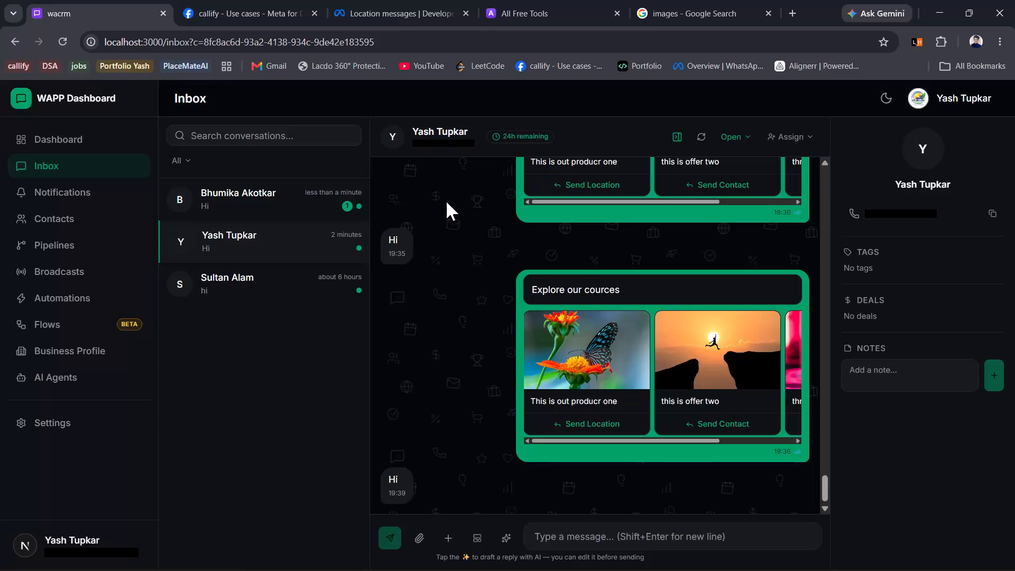
Open the Welcome menu flow from the Flows section for editing.
click(58, 334)
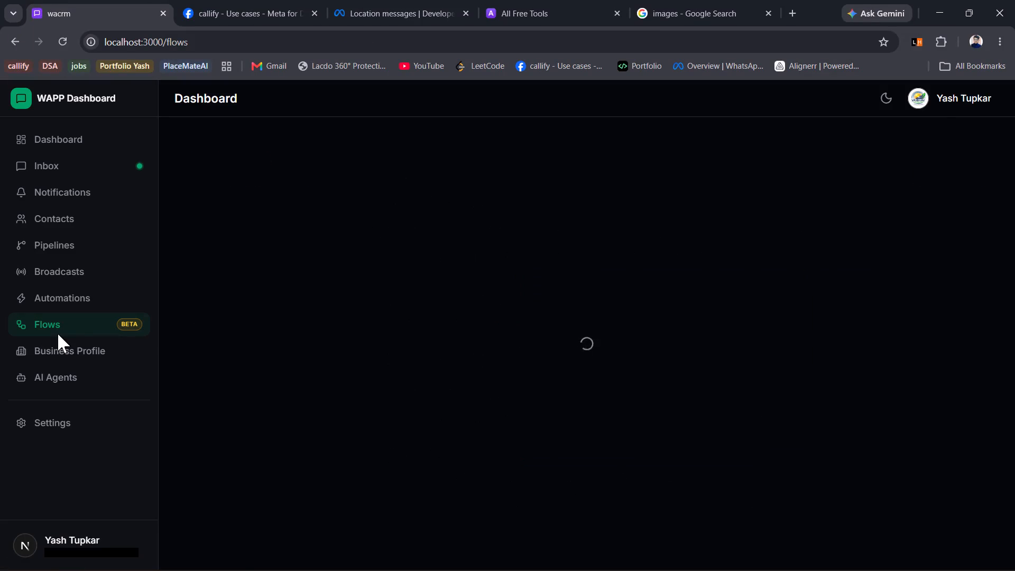
click(368, 301)
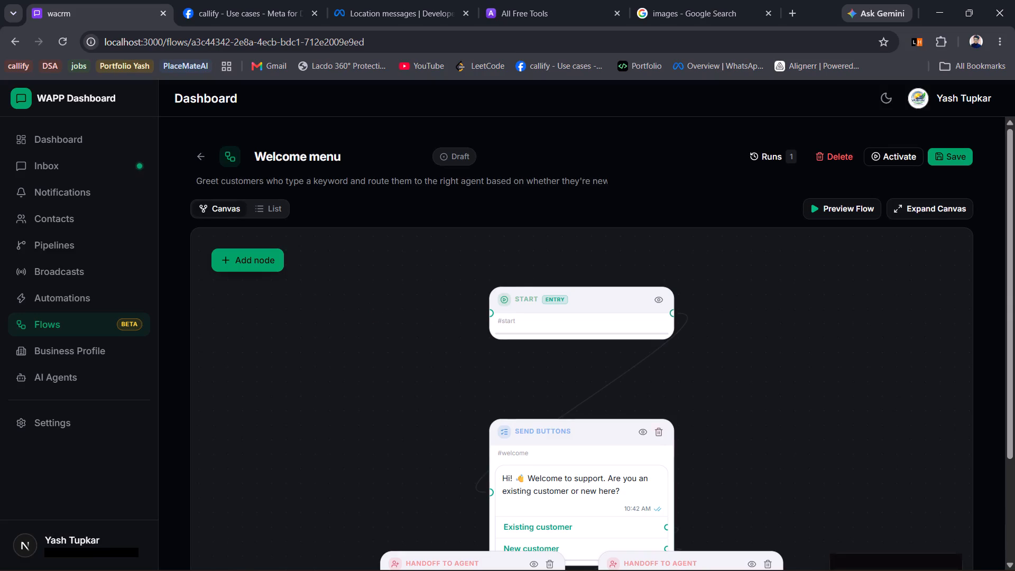
Move the Send Buttons node up beside the Start node, on the side of Start's output connector.
drag(596, 435, 831, 300)
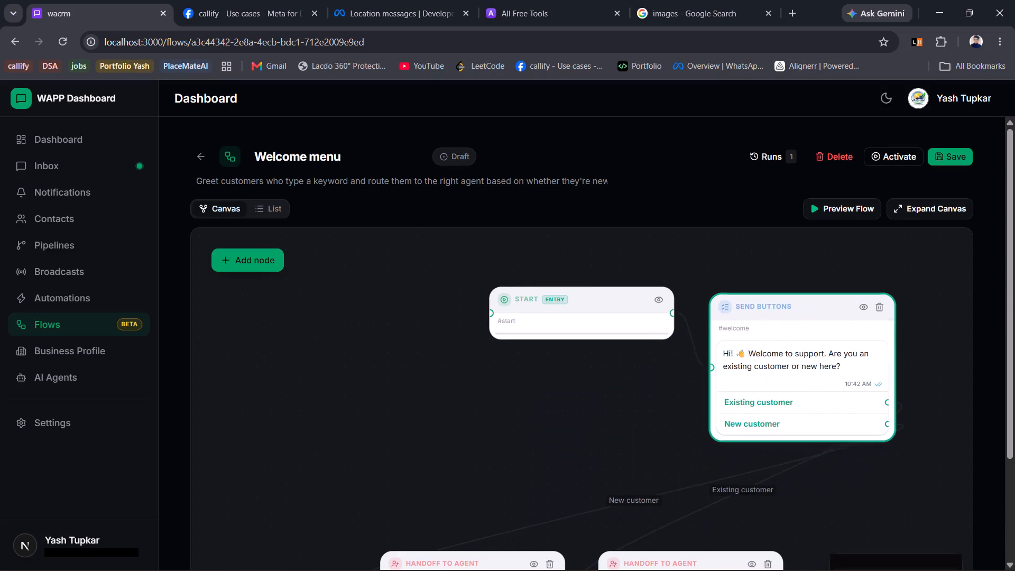
drag(831, 300, 842, 287)
Give the Send Buttons node an Image header using the base64 JPEG data URL stored in the clipboard history.
click(825, 320)
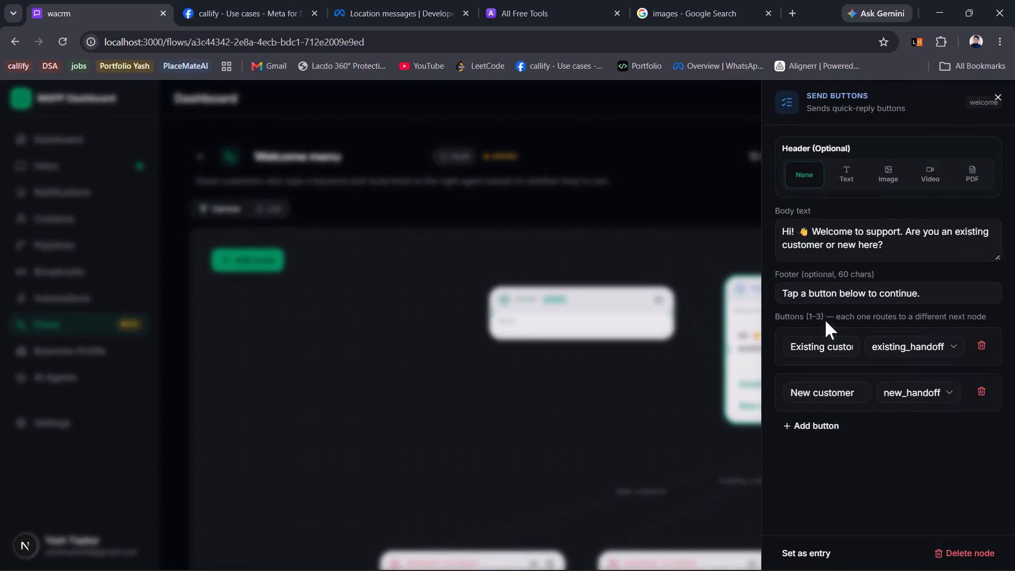
click(892, 183)
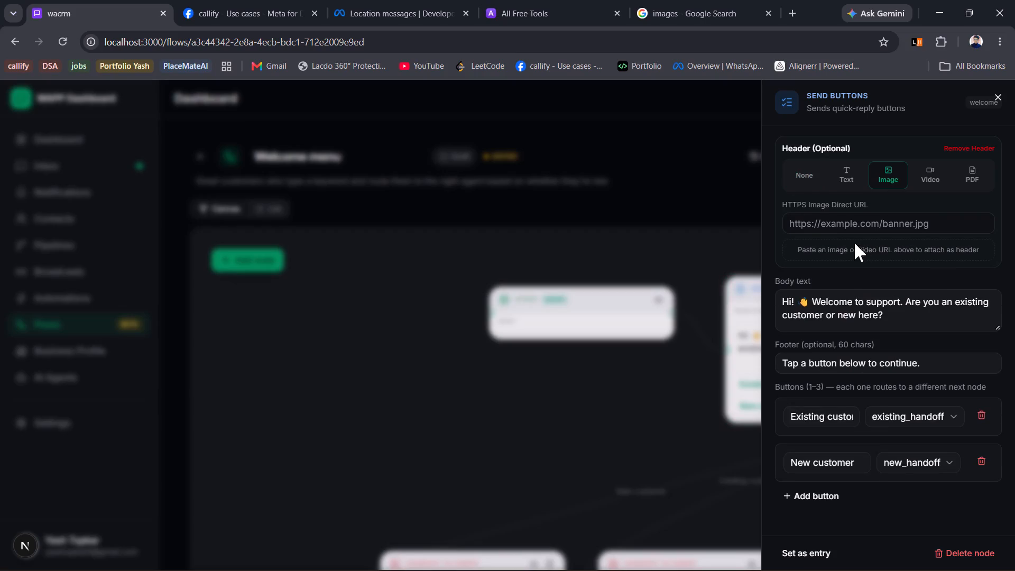
click(844, 223)
key(super+v)
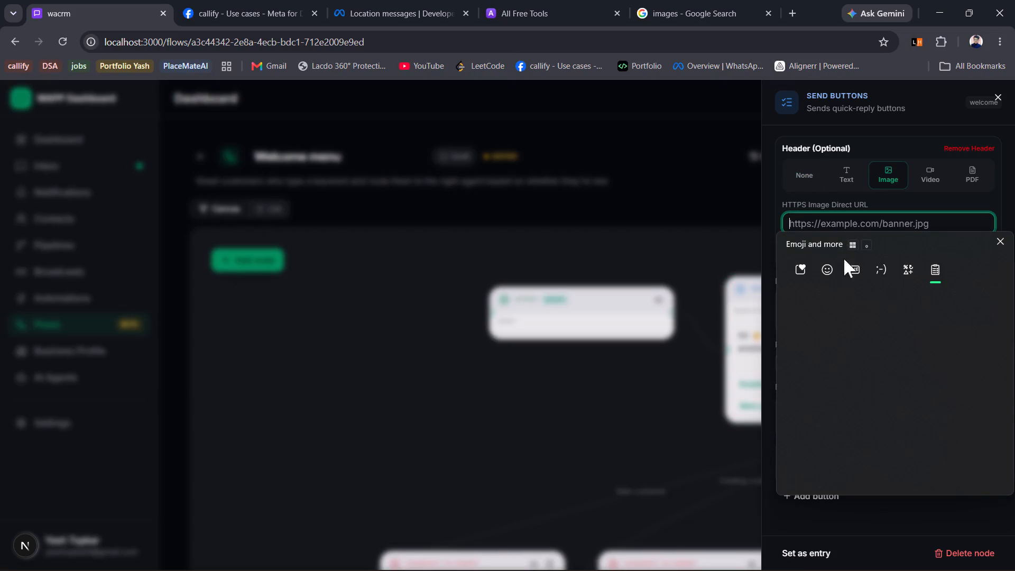
click(864, 407)
key(ctrl+v)
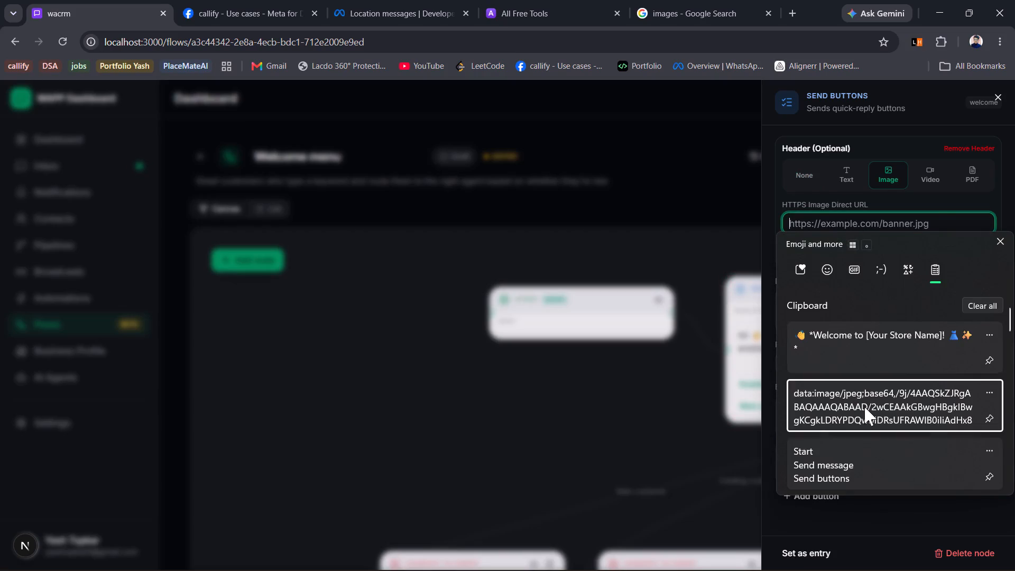
click(671, 413)
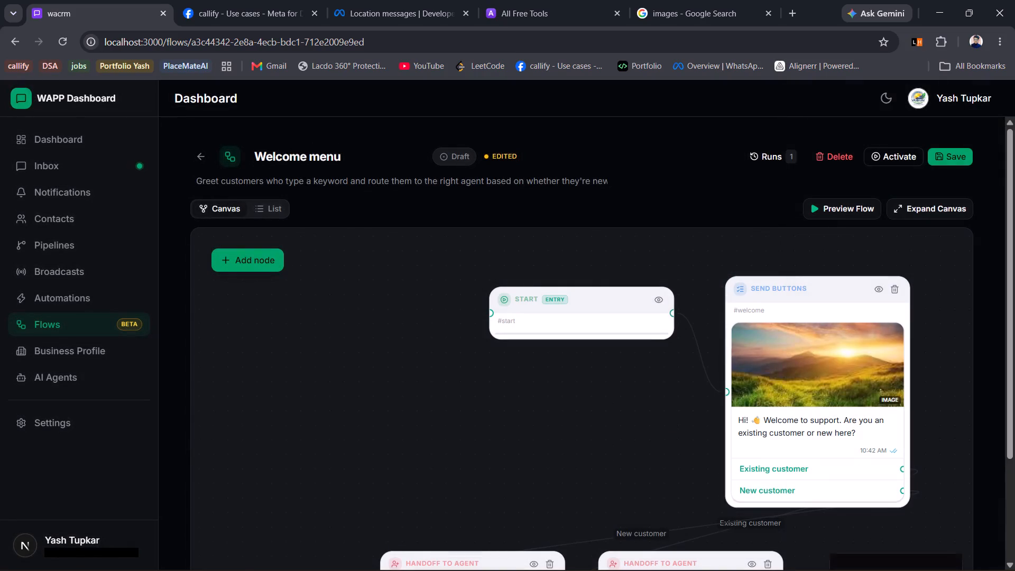
In the Send Buttons node, retitle the Existing customer button as "Explor" and set its next node to None.
drag(669, 409, 488, 403)
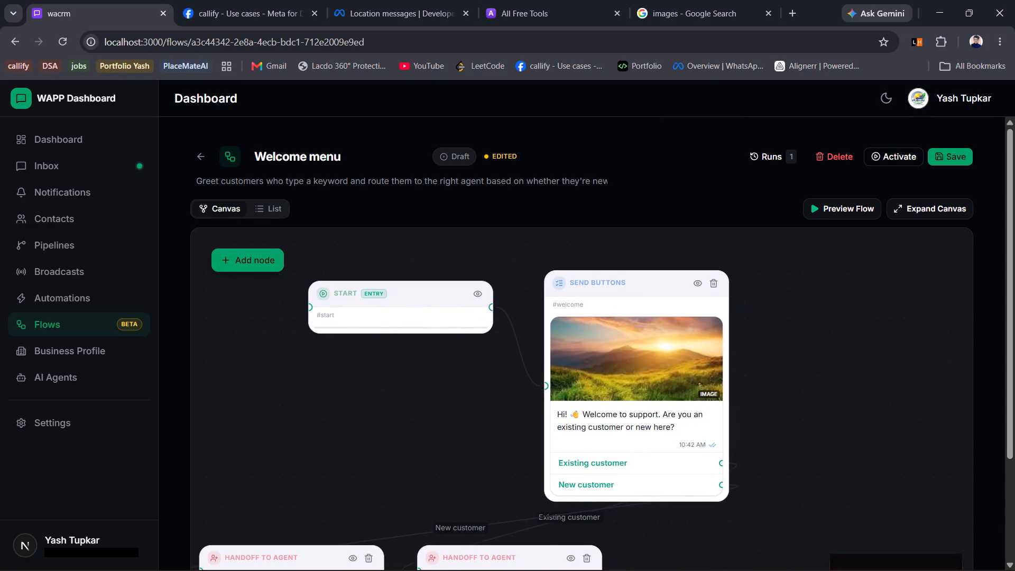
click(639, 467)
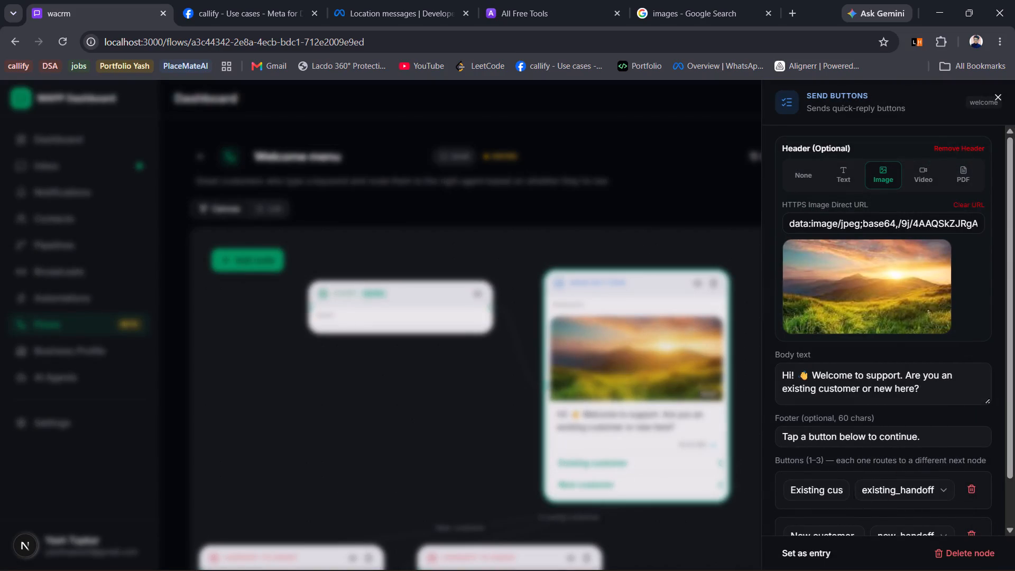
double_click(829, 491)
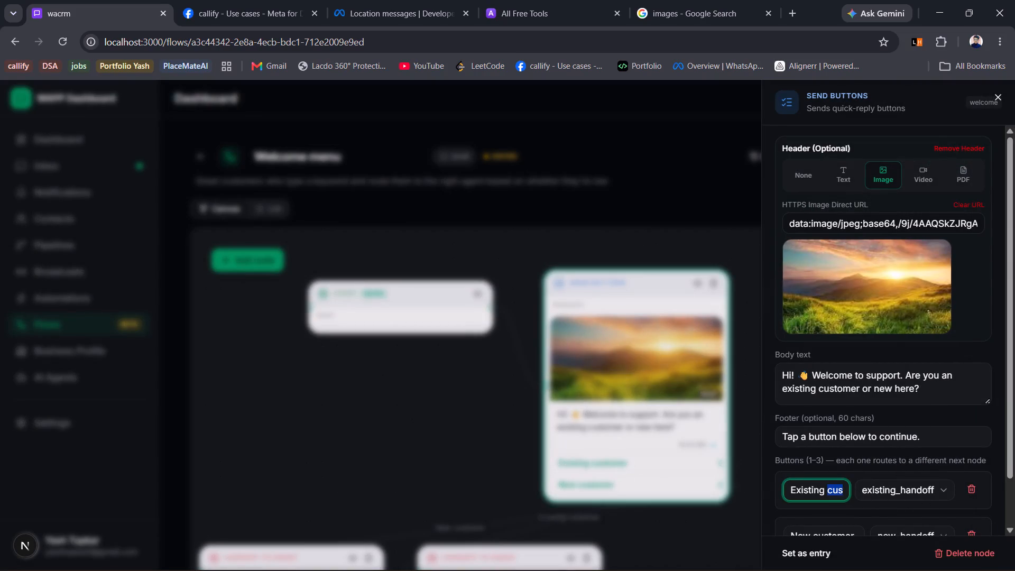
key(BackSpace)
key(BackSpace)
key(BackSpace)
key(BackSpace)
key(BackSpace)
key(BackSpace)
key(BackSpace)
key(BackSpace)
key(BackSpace)
key(BackSpace)
key(BackSpace)
key(BackSpace)
key(BackSpace)
key(BackSpace)
key(BackSpace)
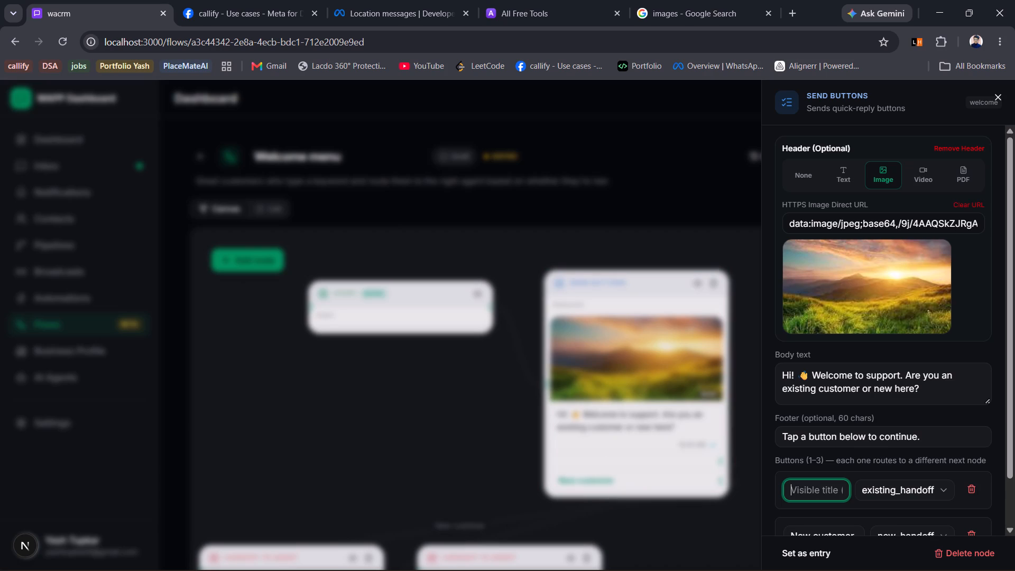
text(Explor)
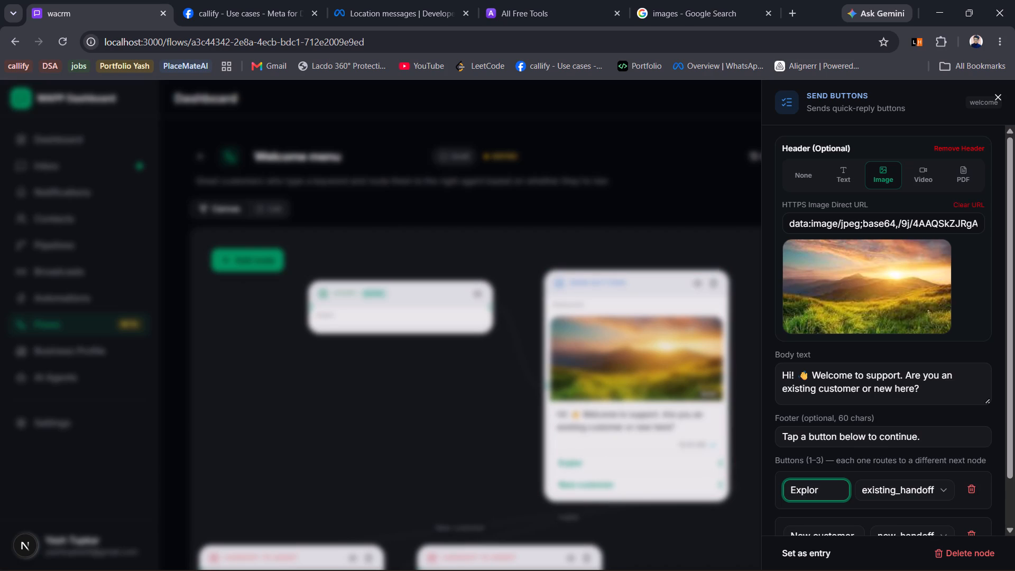
key(space)
click(936, 489)
click(898, 449)
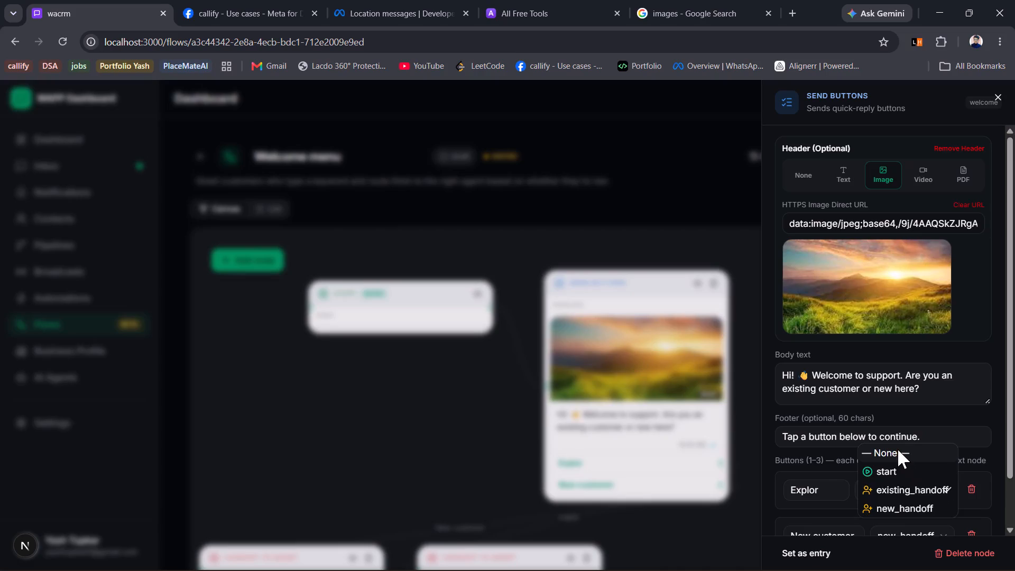
Remove the New customer button from the Send Buttons node and close the node's settings.
scroll(958, 493, down, 1)
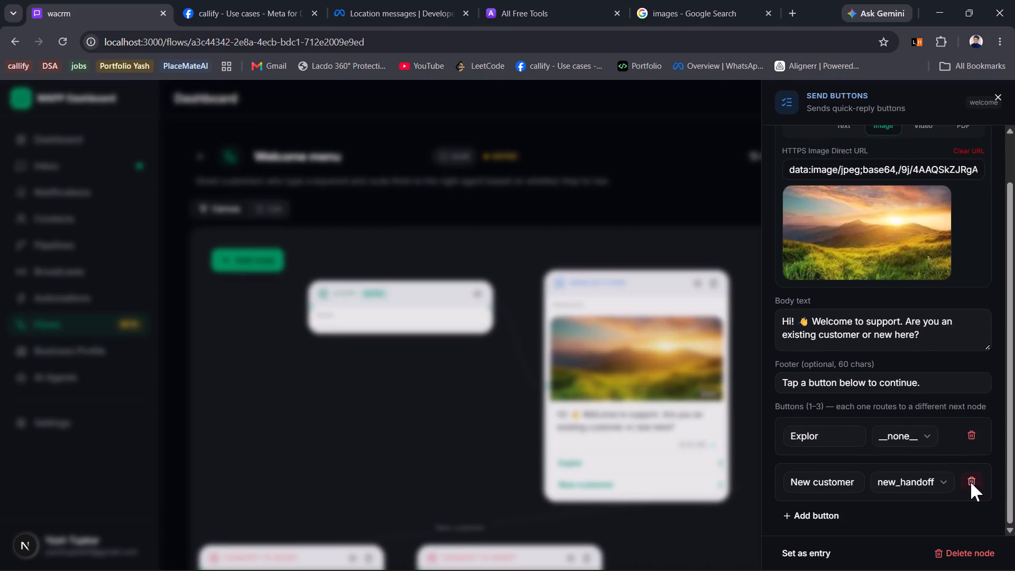
click(971, 482)
click(580, 504)
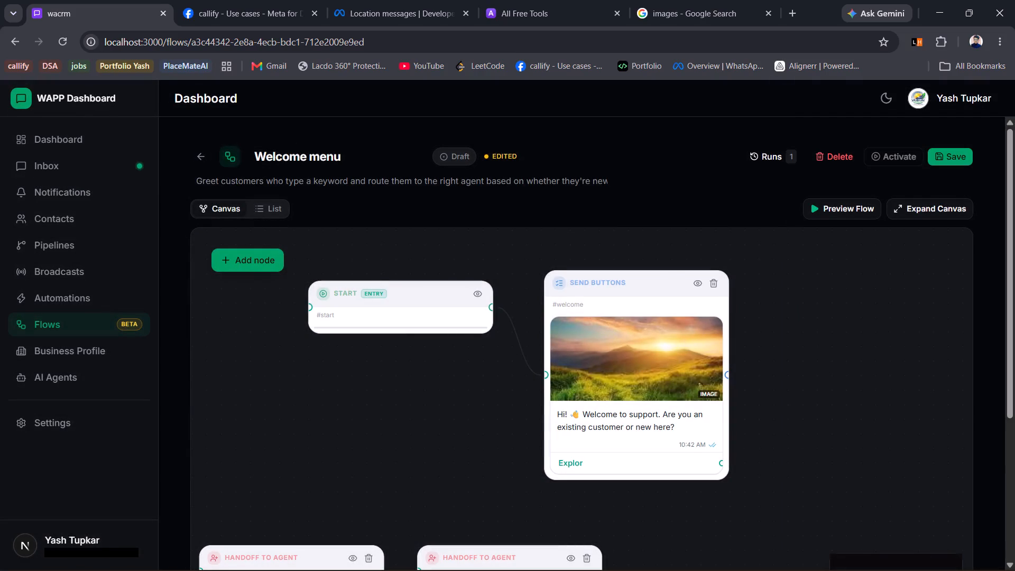
Delete both Handoff to Agent nodes, existing_handoff and new_handoff, from the flow.
drag(530, 519, 497, 412)
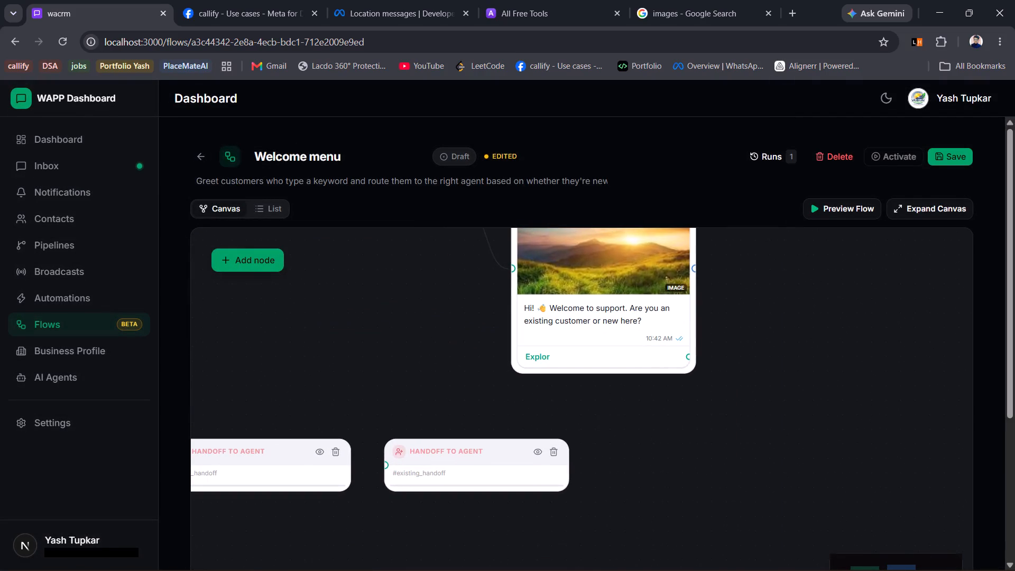
click(555, 453)
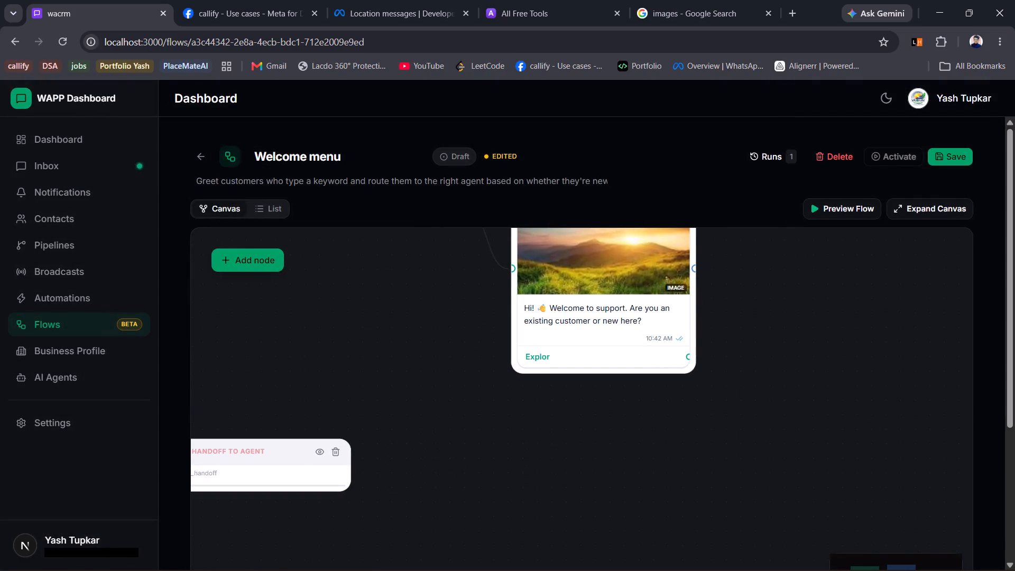
click(341, 453)
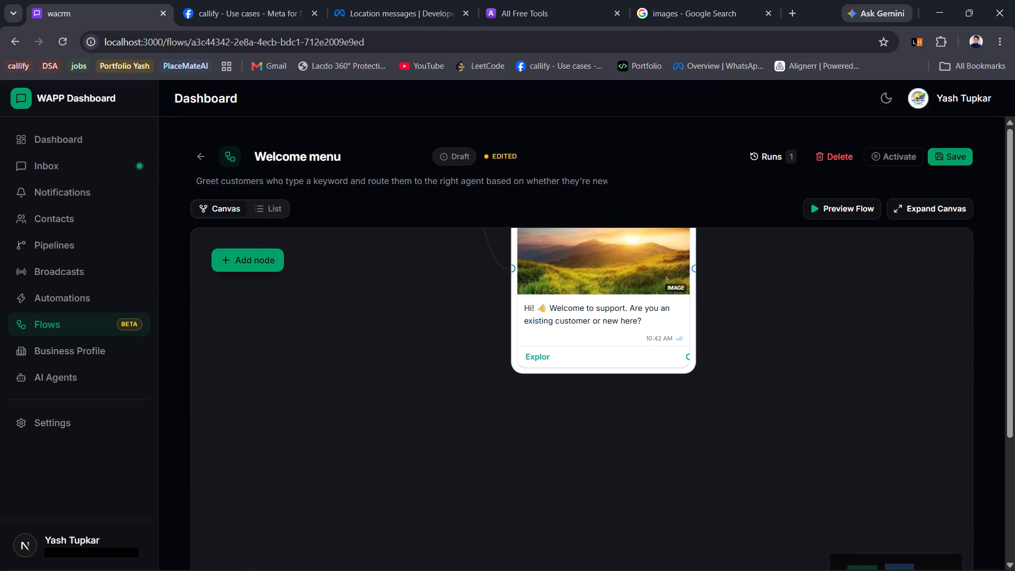
Add a Send carousel node and place it clear of the Send Buttons node, on its output side.
drag(450, 351, 312, 464)
click(240, 270)
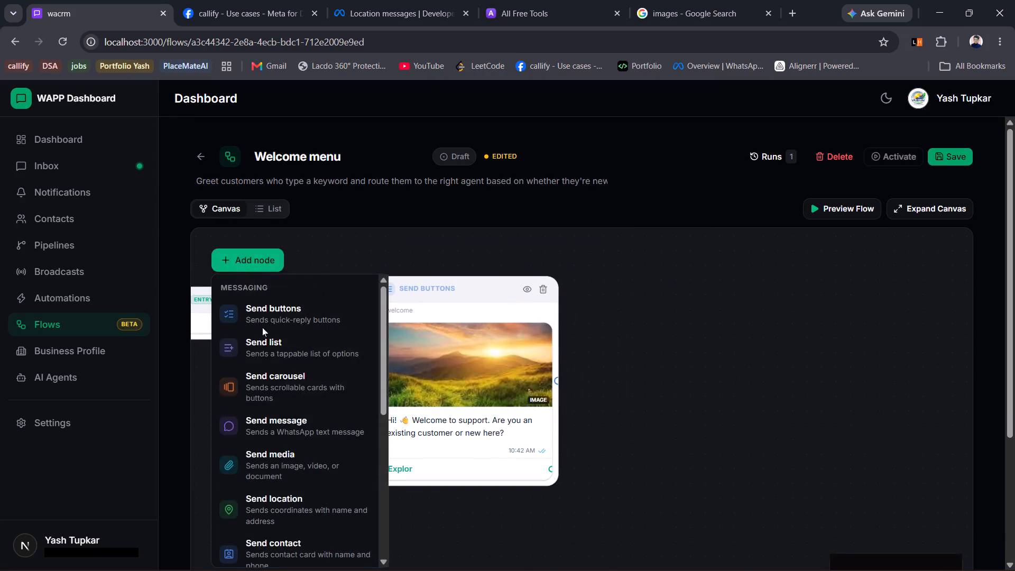
click(281, 397)
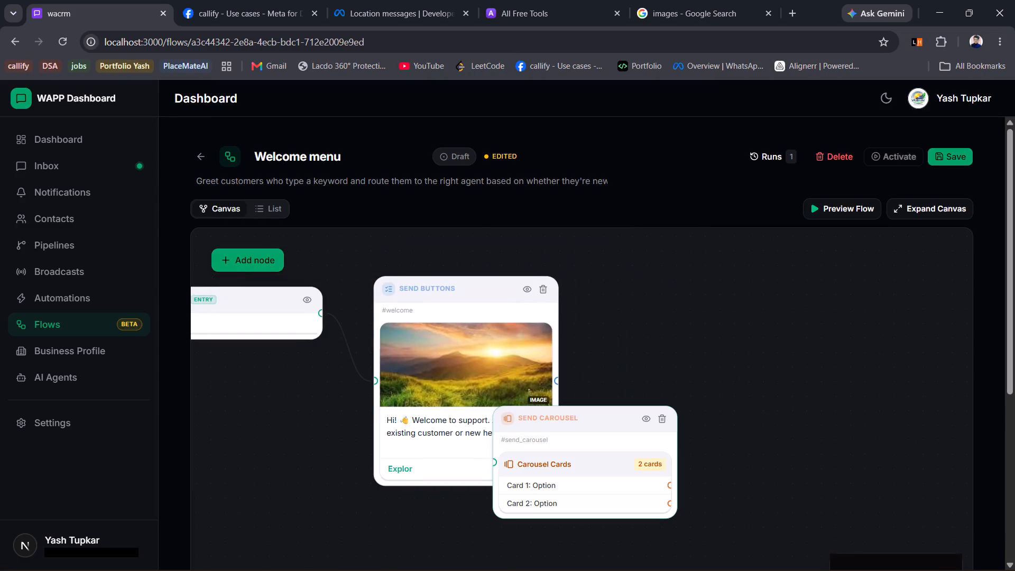
drag(551, 426, 741, 397)
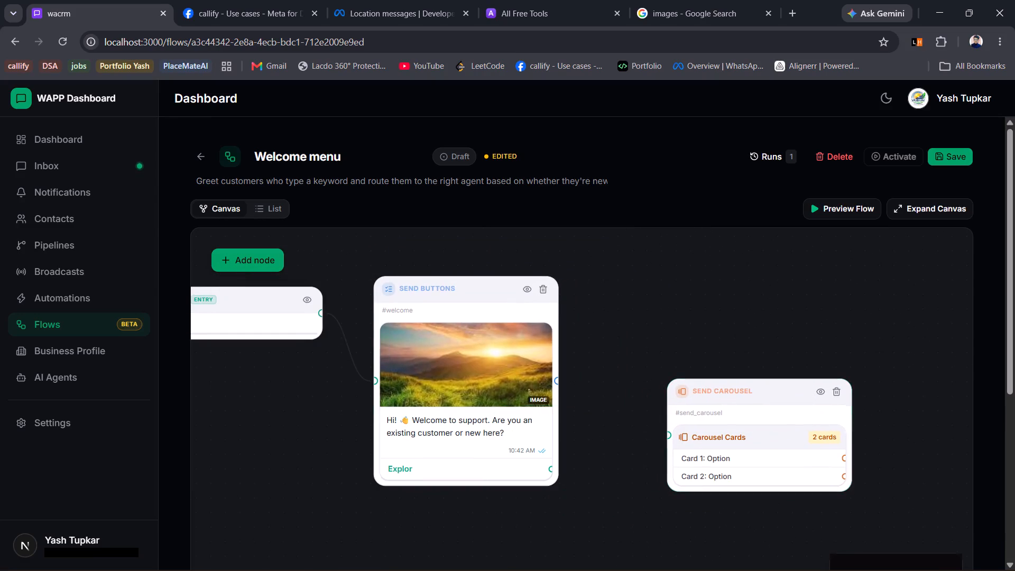
Connect the Explor button's output to the Send Carousel node's input.
drag(551, 470, 661, 432)
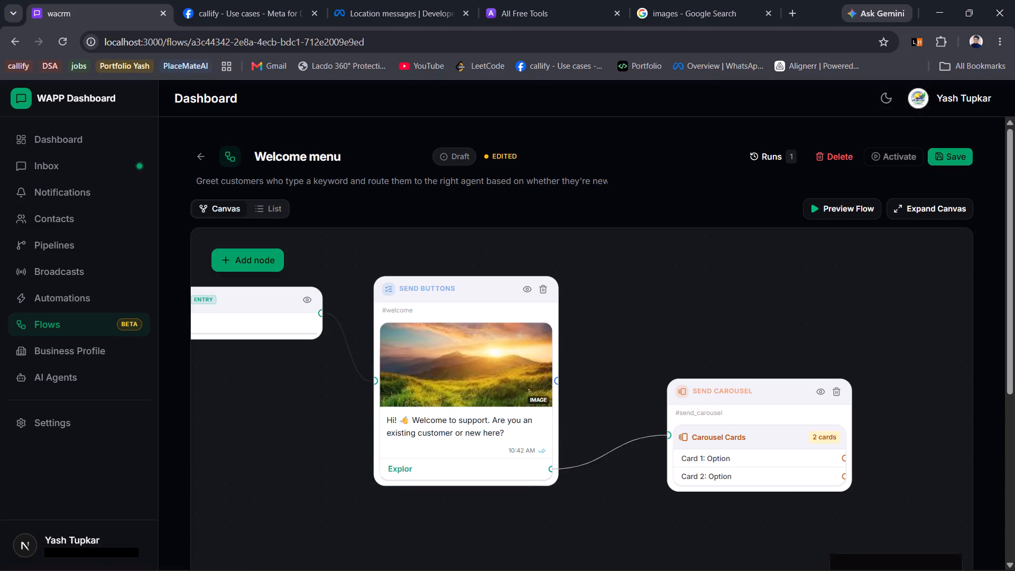
drag(661, 432, 666, 433)
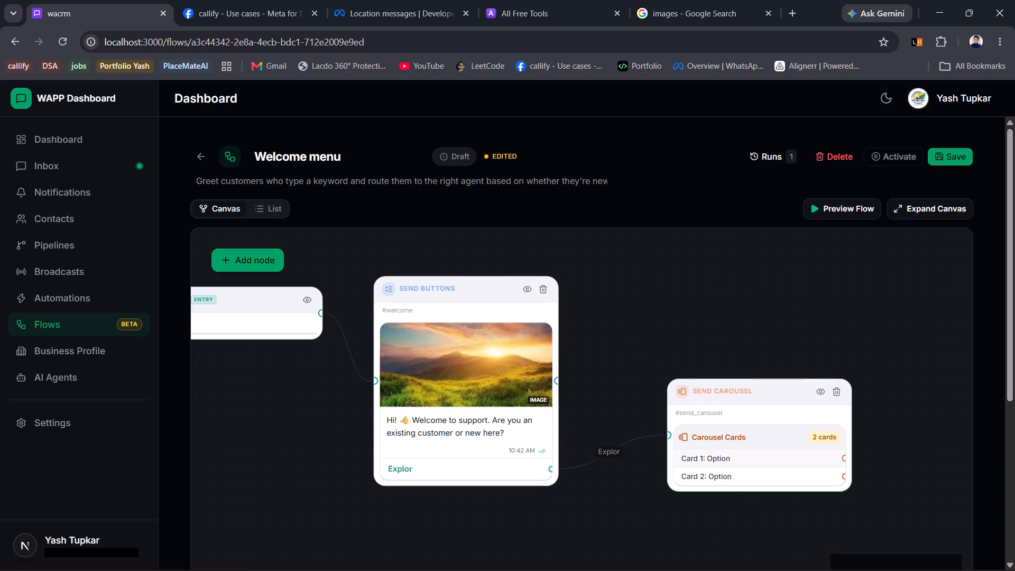
Set the Send Carousel node's customer text to "Explor Our new collections".
click(757, 454)
click(848, 163)
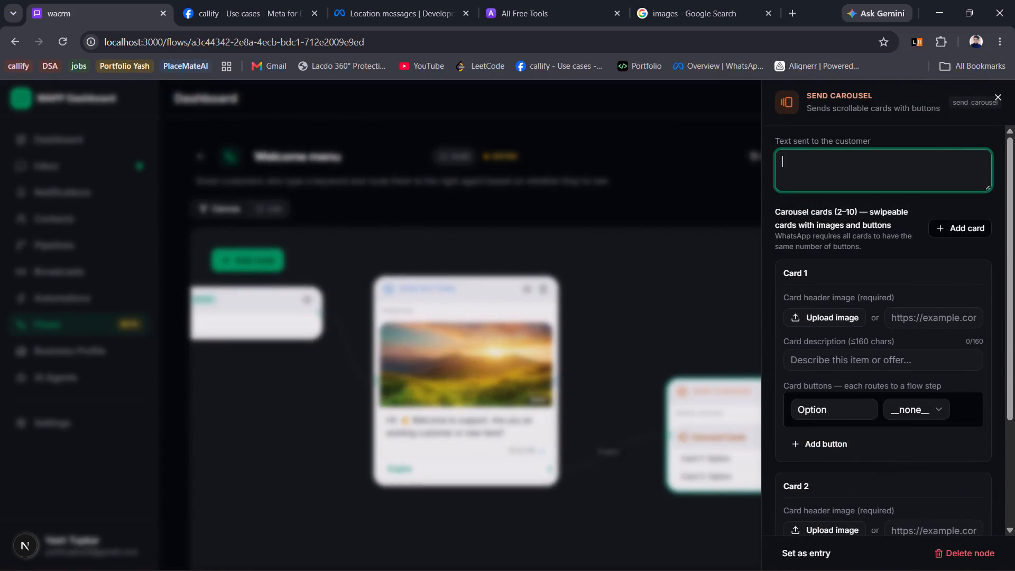
text(Expl)
key(o)
text(r Our new collections)
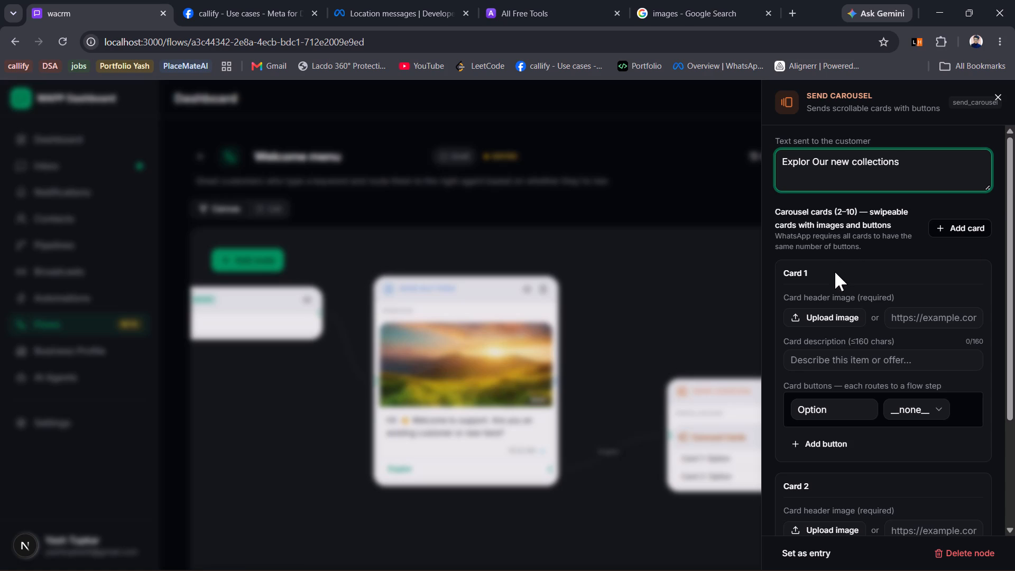
Set Card 1's header image using the base64 JPEG data URL stored in the clipboard history.
click(900, 322)
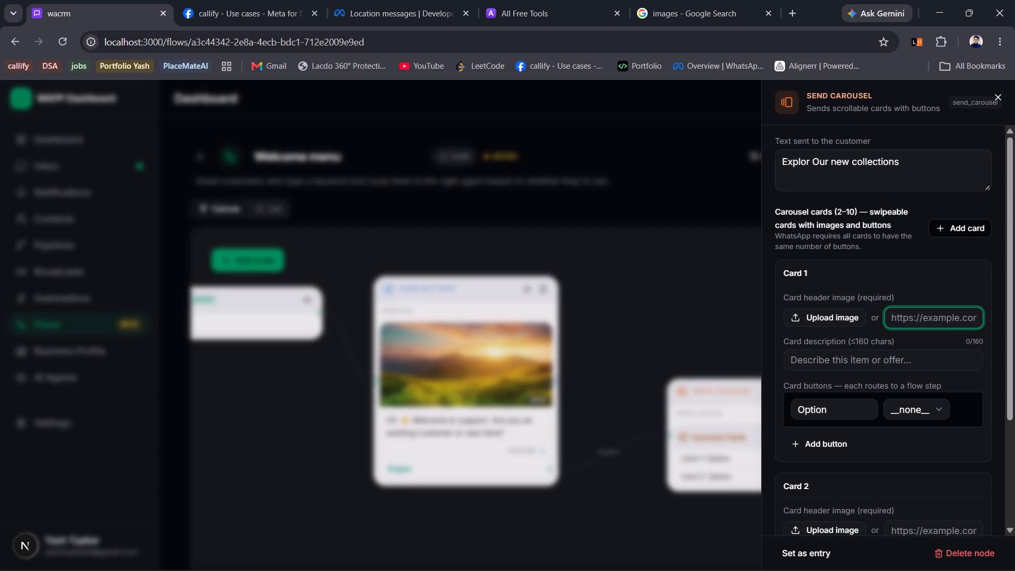
key(super+v)
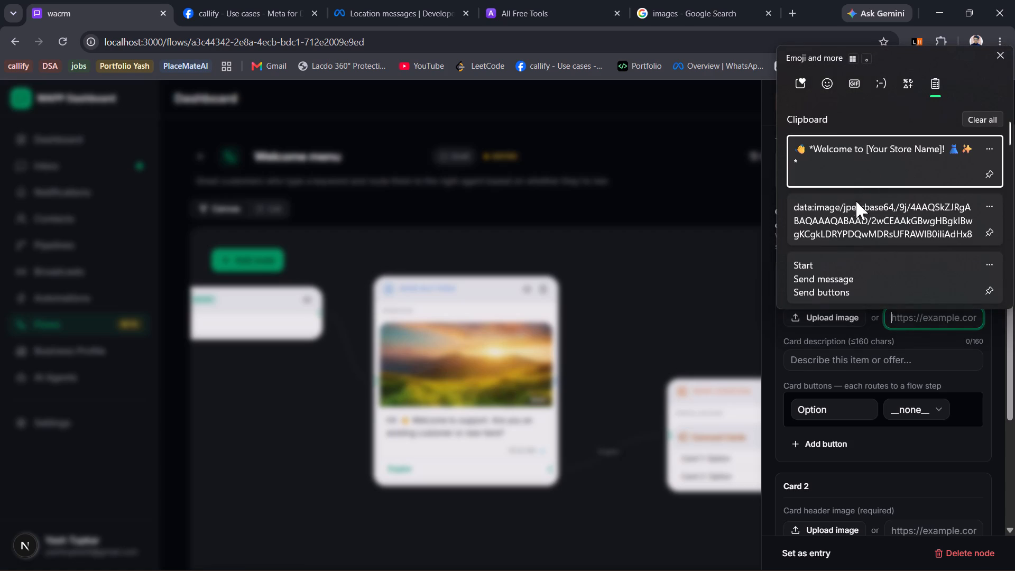
click(855, 206)
key(ctrl+v)
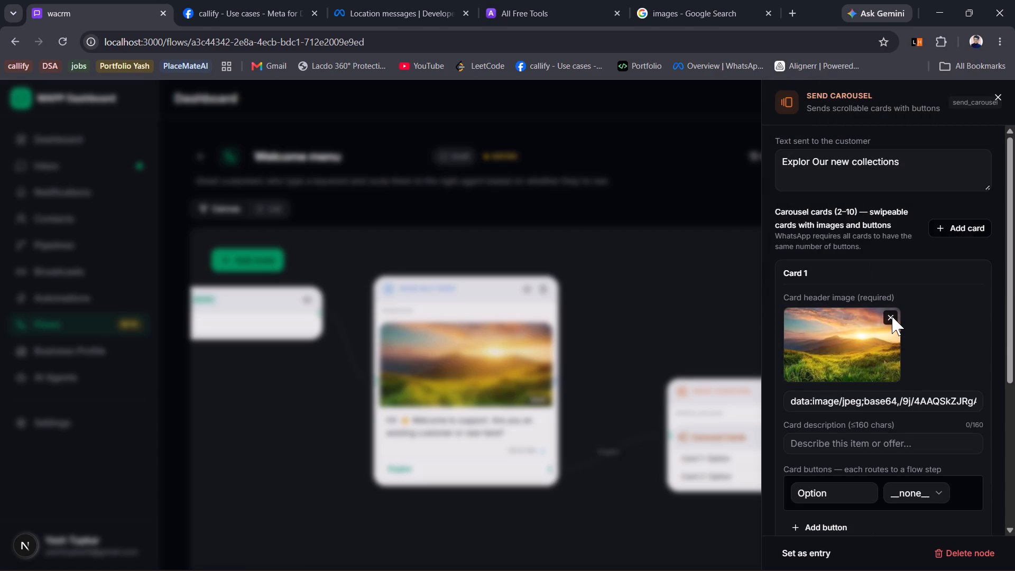
Switch to the Google search for images and copy the image address of the cat wearing sunglasses from the image results.
click(691, 19)
scroll(434, 371, down, 2)
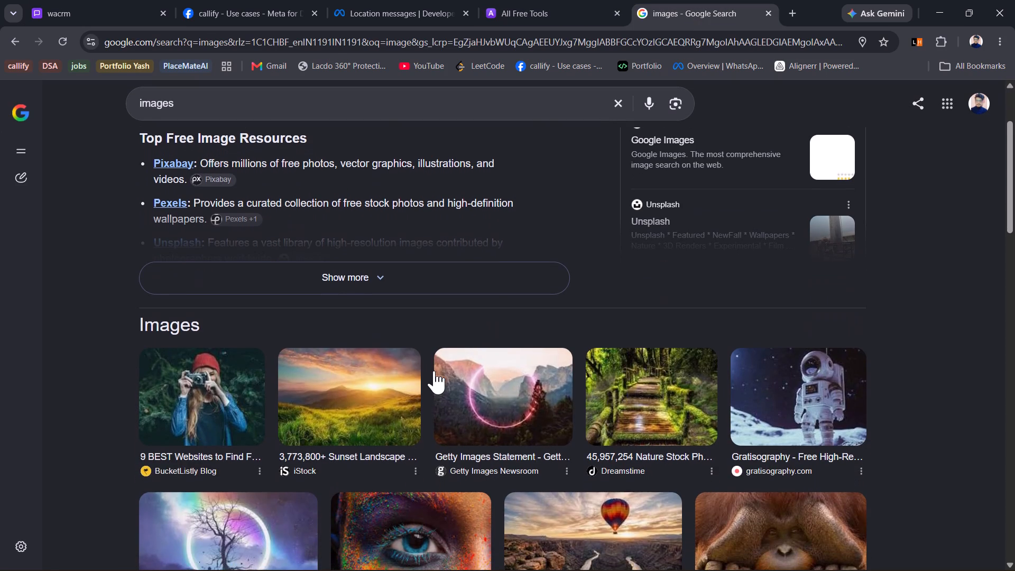
scroll(198, 152, up, 3)
click(224, 149)
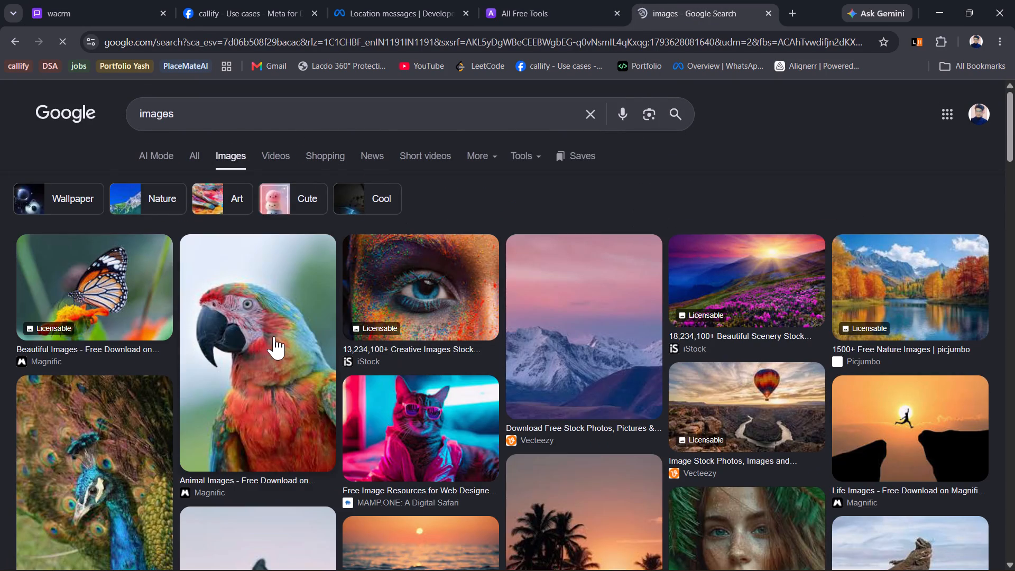
right_click(437, 426)
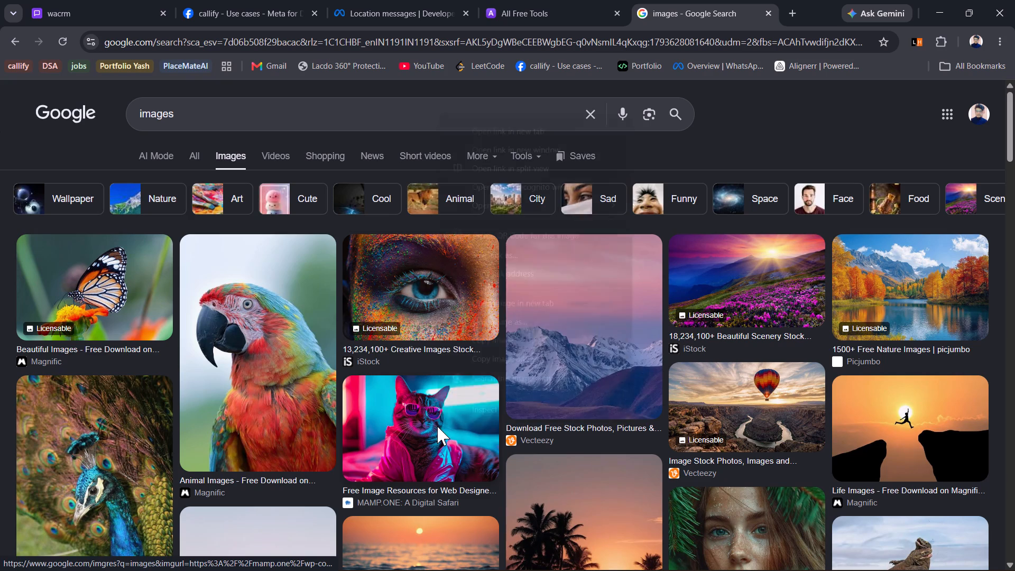
click(512, 352)
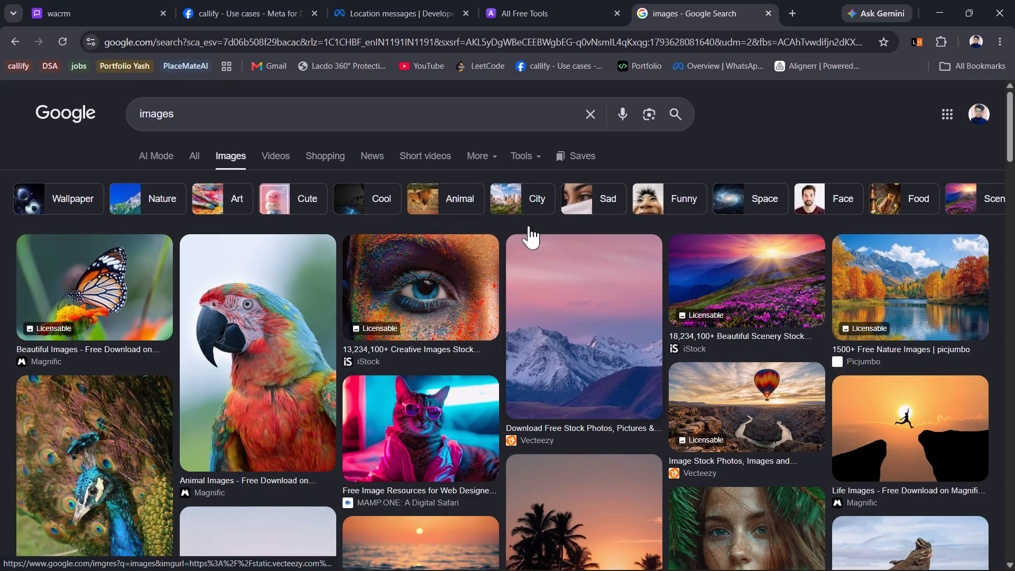
Return to the flow editor and replace Card 1's header image with the copied image address of the cat wearing sunglasses.
click(87, 0)
click(940, 404)
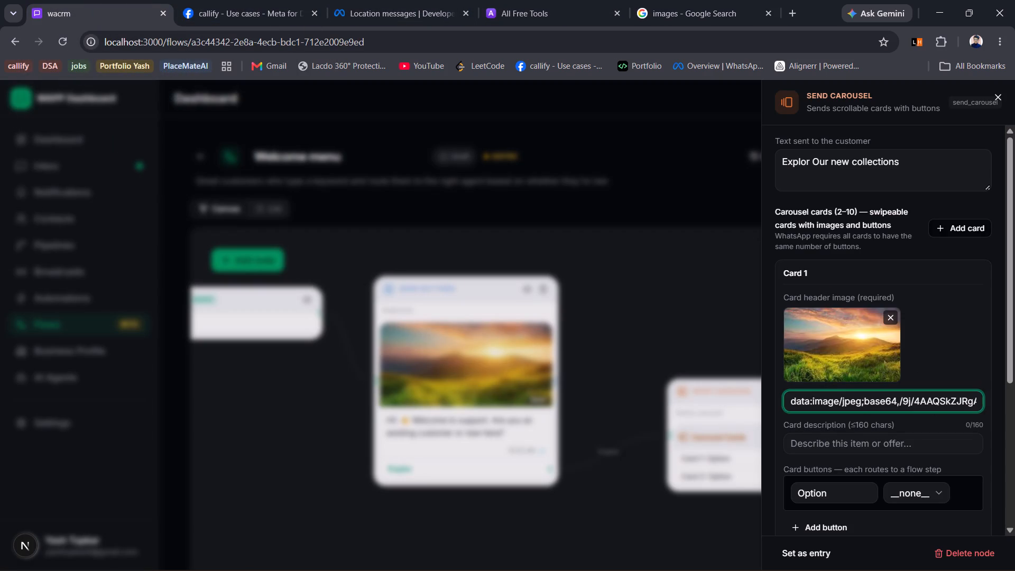
key(ctrl+a)
key(BackSpace)
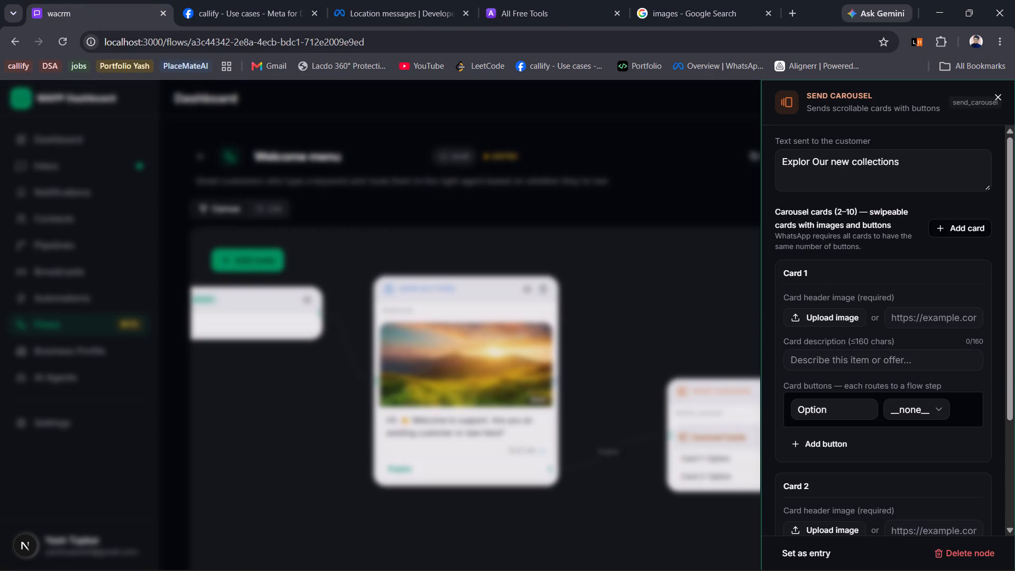
click(922, 324)
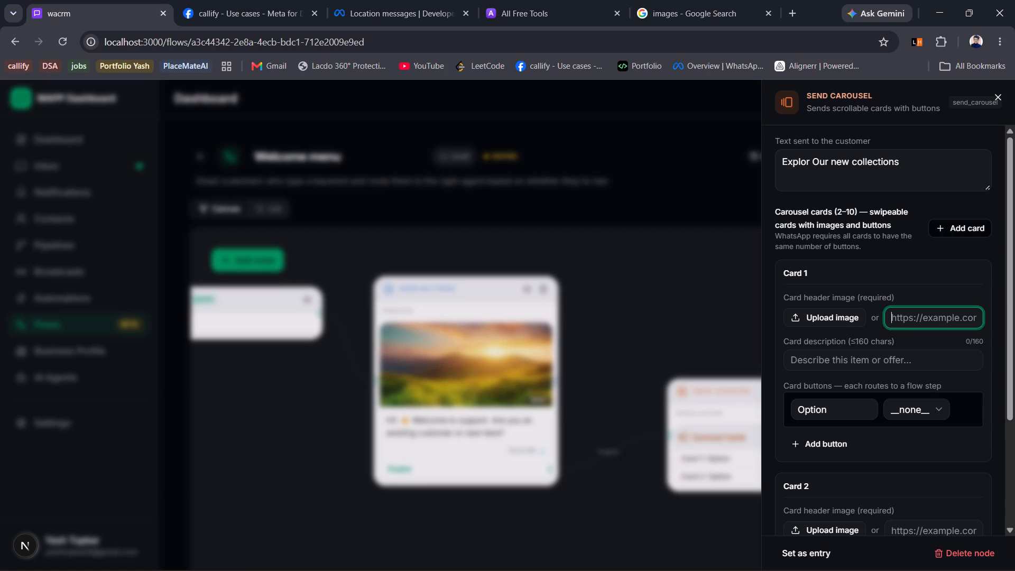
key(super+v)
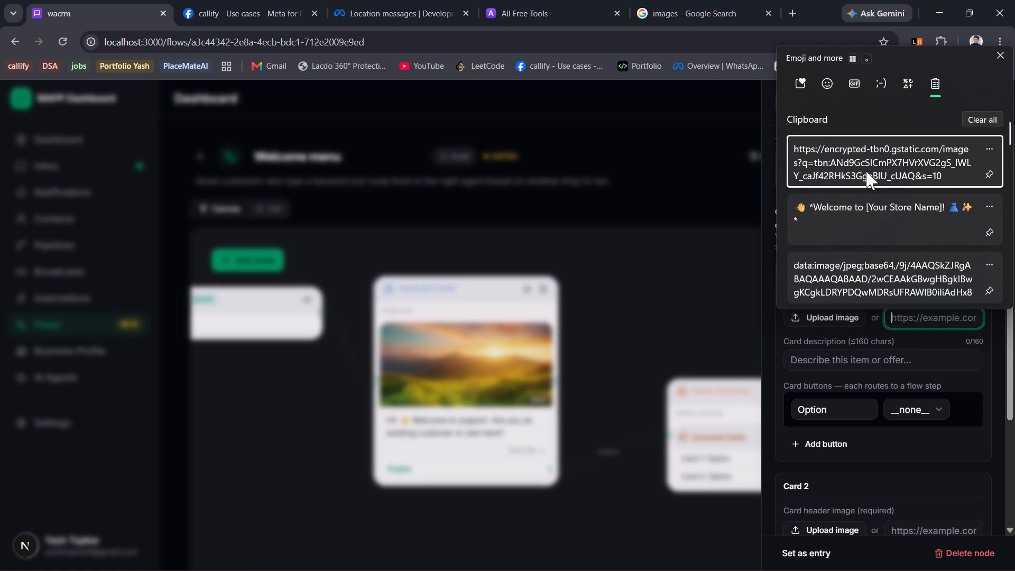
click(848, 163)
key(ctrl+v)
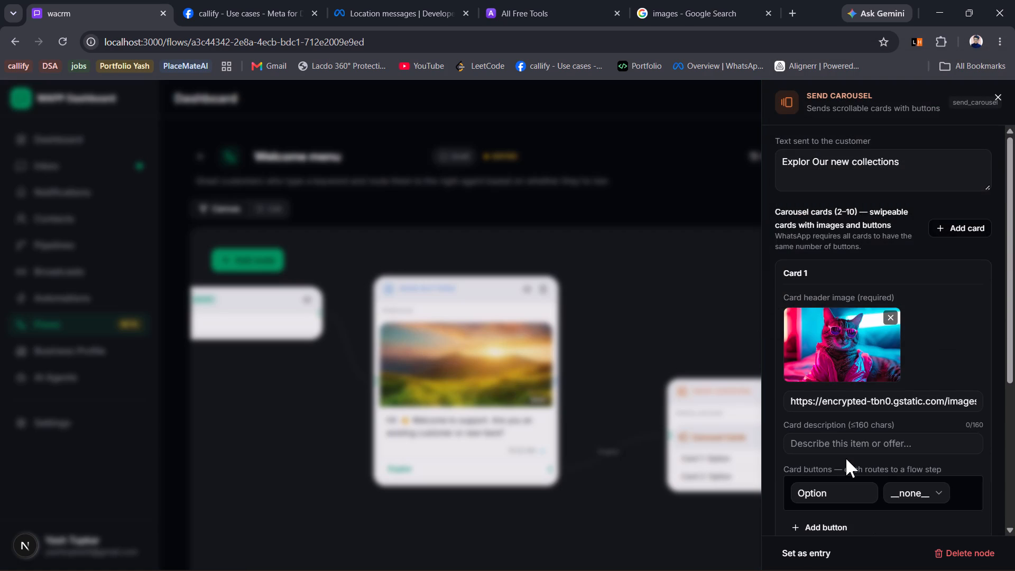
Set Card 1's description to "Item 1".
click(827, 447)
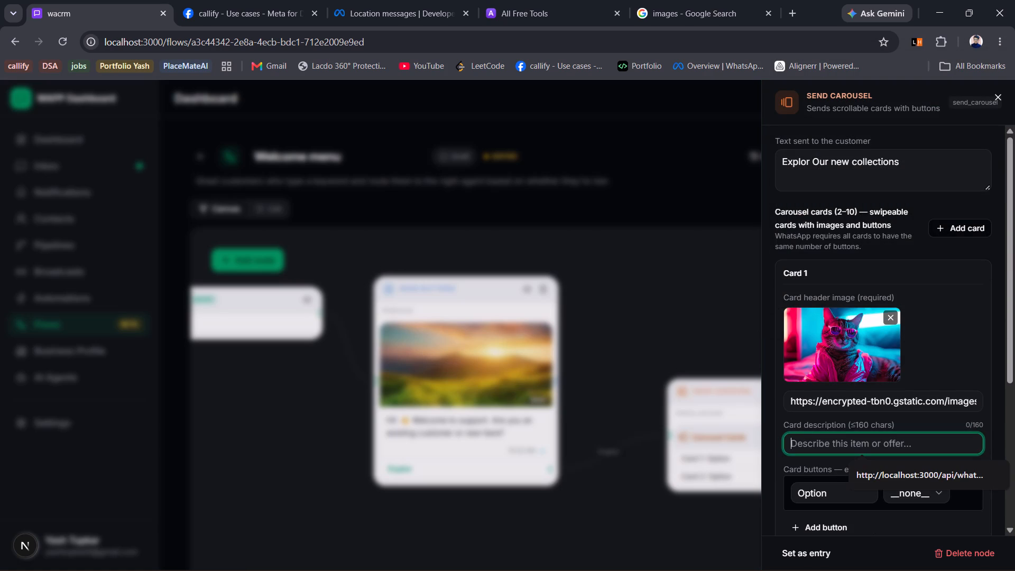
text(Item)
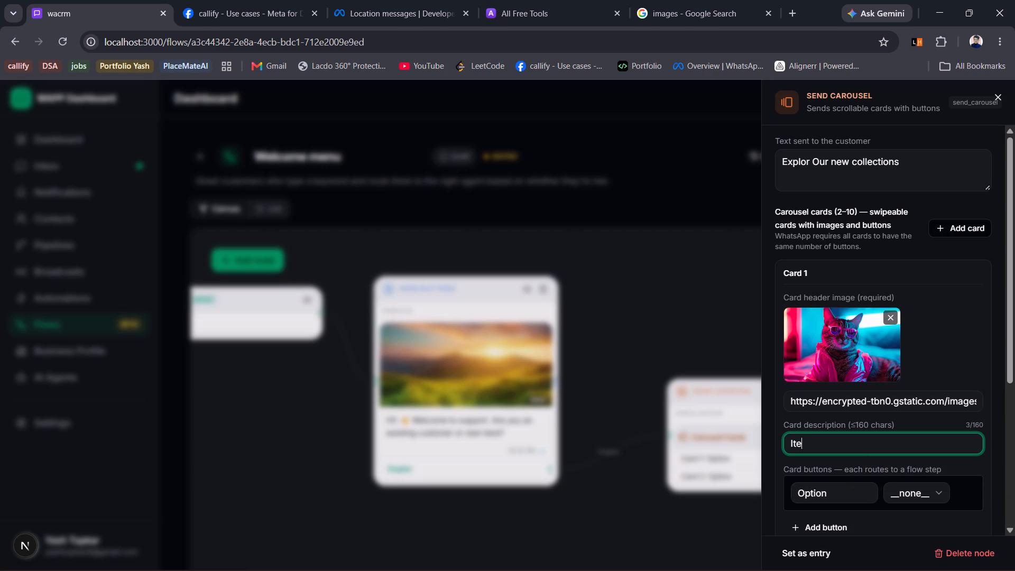
key(space)
key(1)
Rename Card 1's button to "See More".
scroll(903, 460, down, 1)
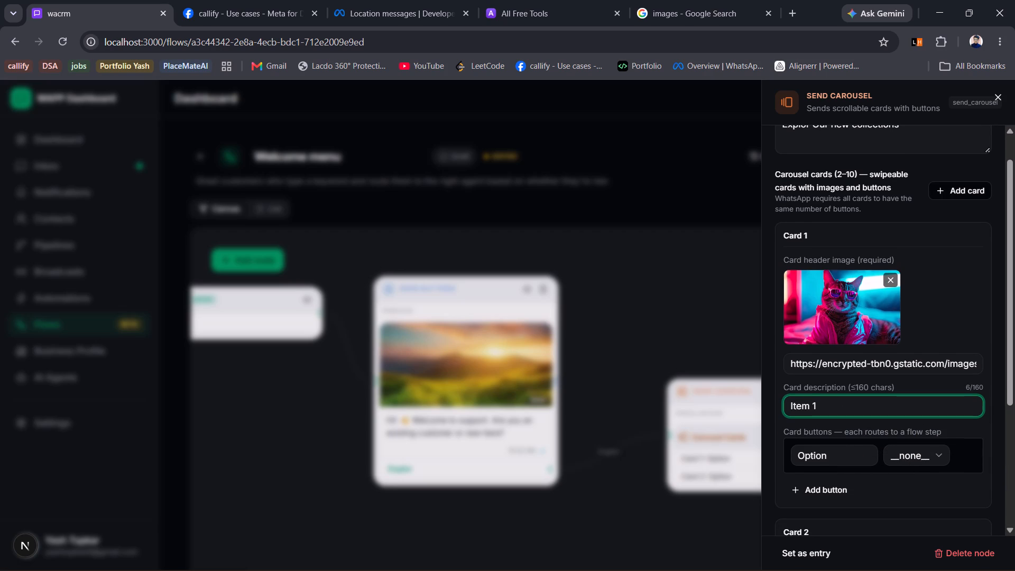
click(820, 450)
drag(842, 460, 797, 459)
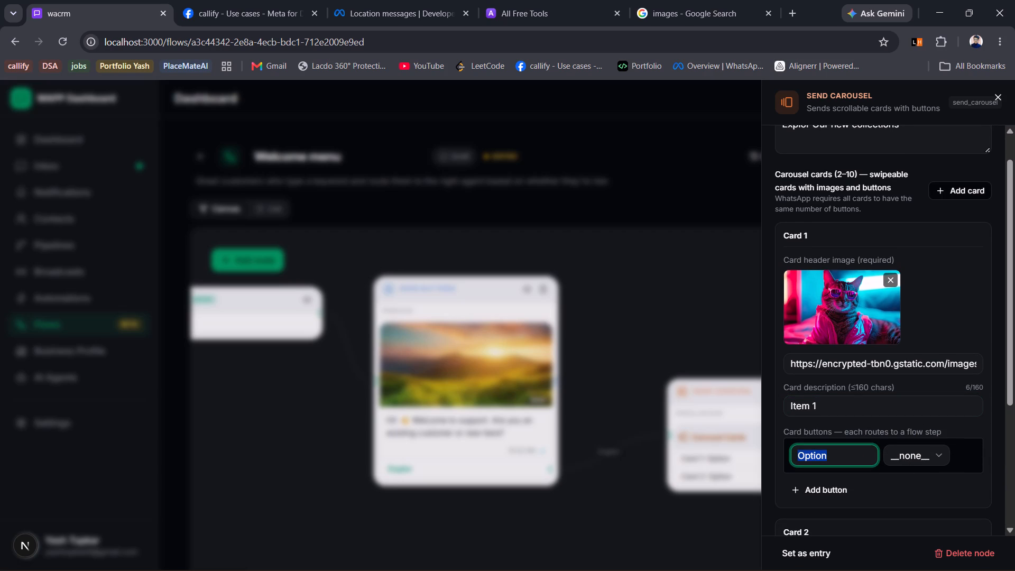
drag(797, 459, 789, 459)
text(See More)
Set Card 2's header image using the same cat image address from the clipboard history.
scroll(928, 457, down, 1)
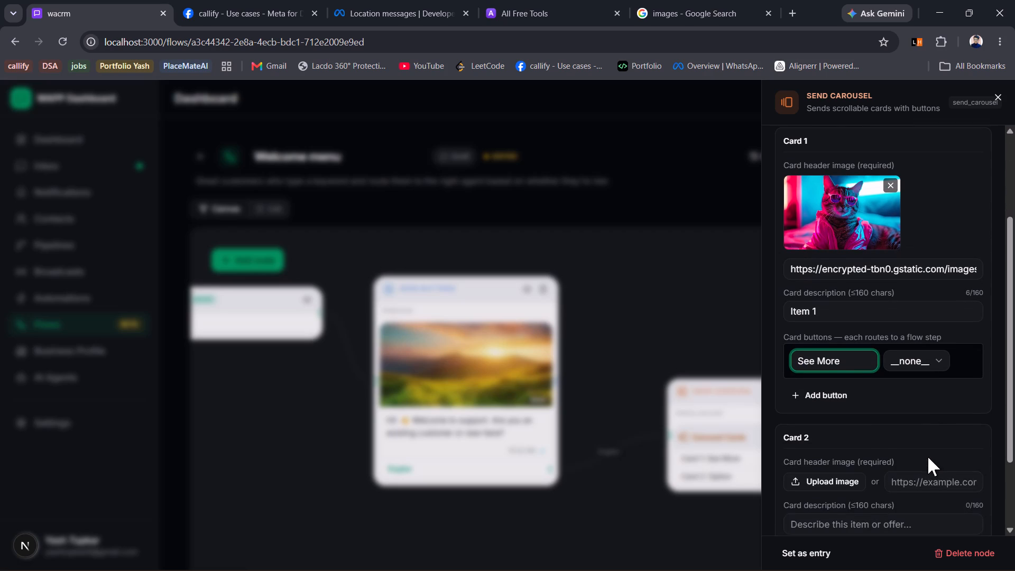
scroll(811, 391, down, 1)
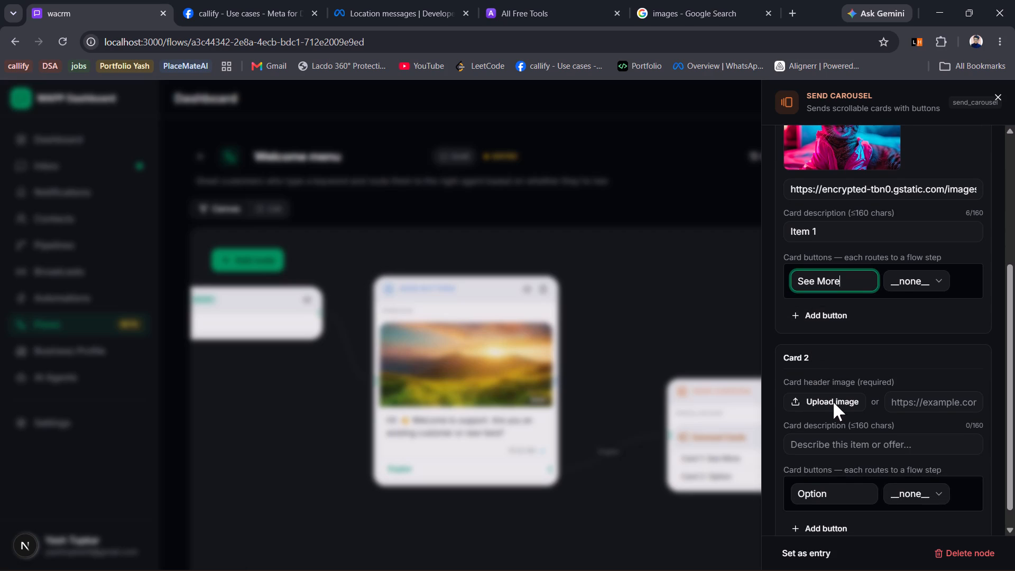
click(909, 400)
key(super+v)
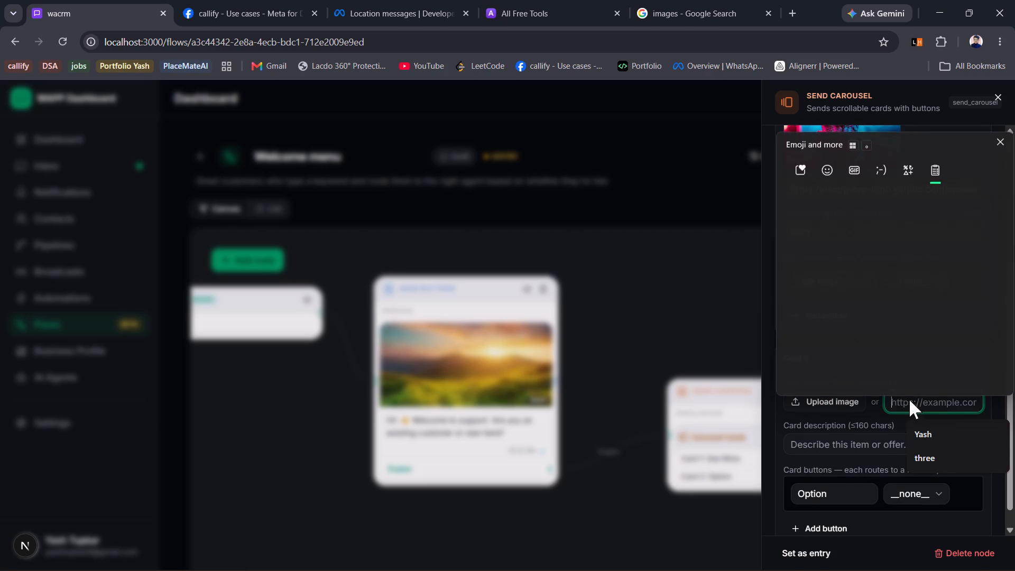
click(861, 255)
key(ctrl+v)
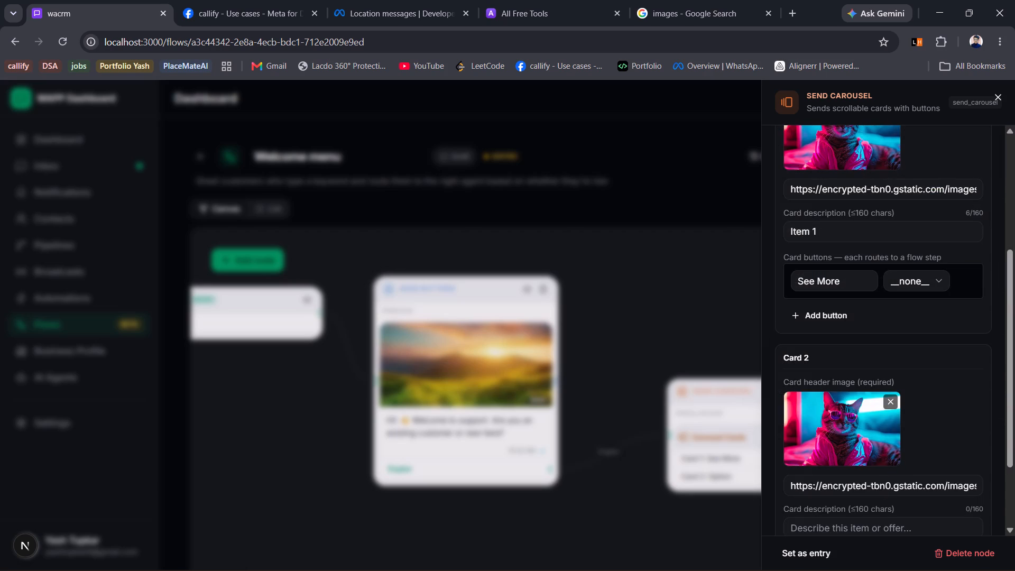
Set Card 2's description to "Item 2".
click(838, 518)
scroll(838, 518, down, 1)
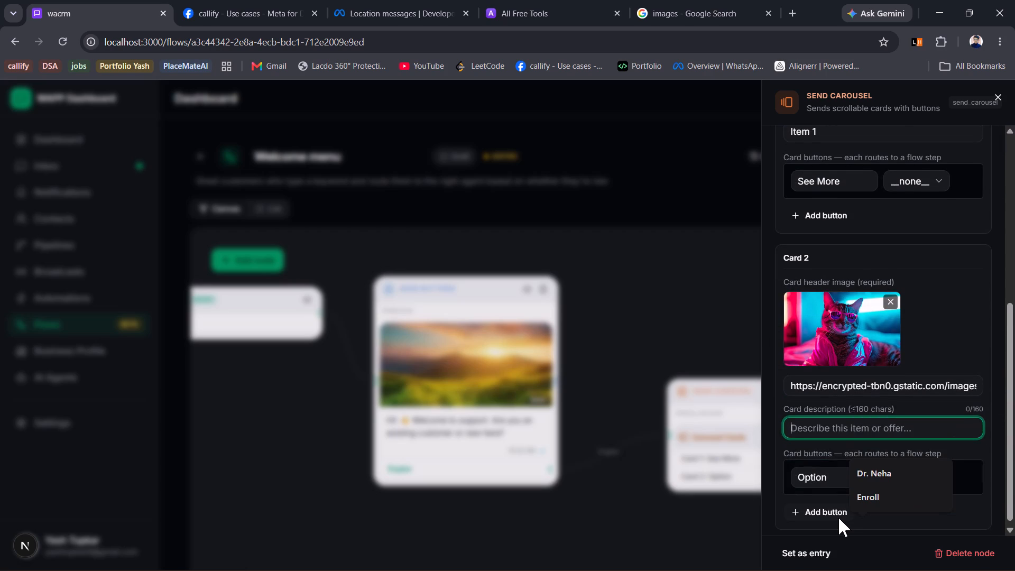
text(Item)
key(space)
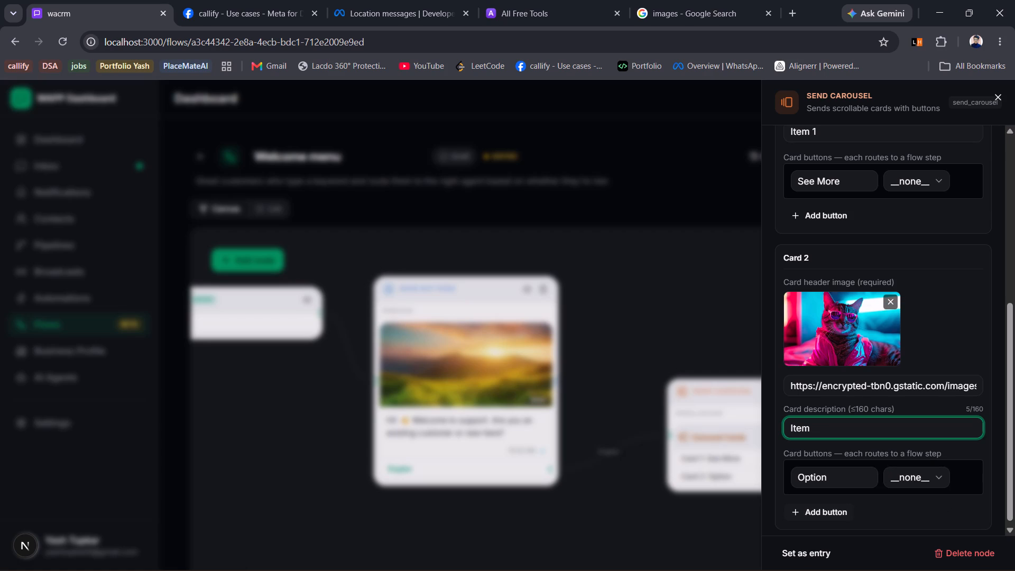
key(2)
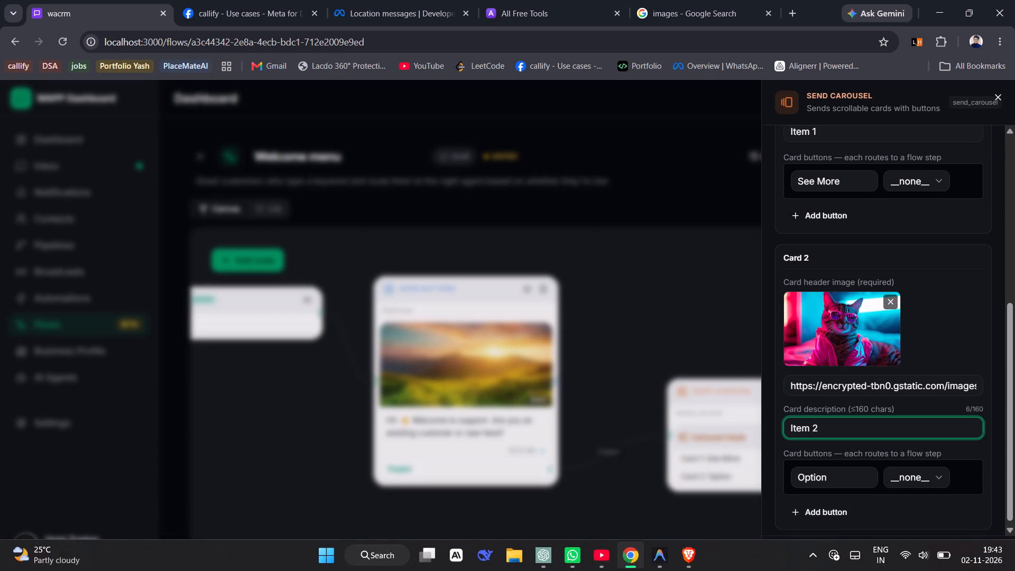
Rename Card 2's button to "See More" and close the Send Carousel settings.
click(855, 476)
key(BackSpace)
key(BackSpace)
key(BackSpace)
key(BackSpace)
key(BackSpace)
key(BackSpace)
key(BackSpace)
text(se)
key(BackSpace)
key(BackSpace)
text(See More)
scroll(785, 385, down, 1)
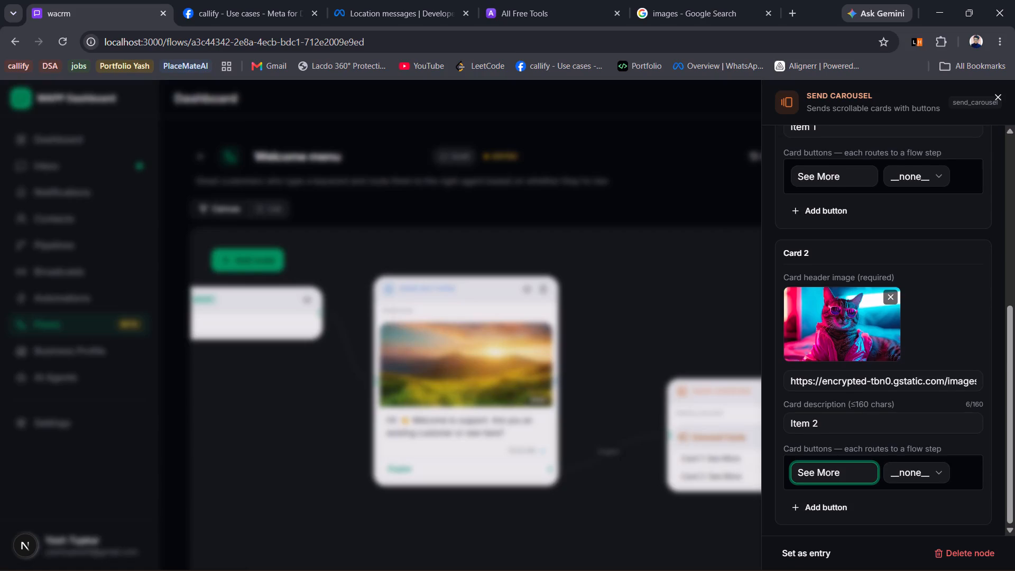
click(715, 319)
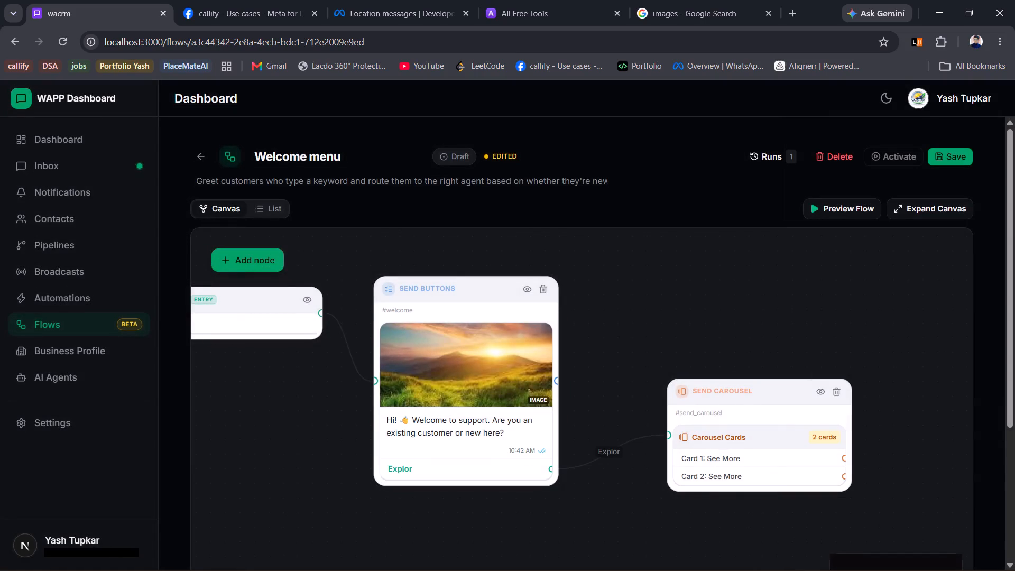
Replace the Send Buttons node's header image URL with the cat image address from the clipboard history.
drag(777, 341, 666, 312)
click(383, 357)
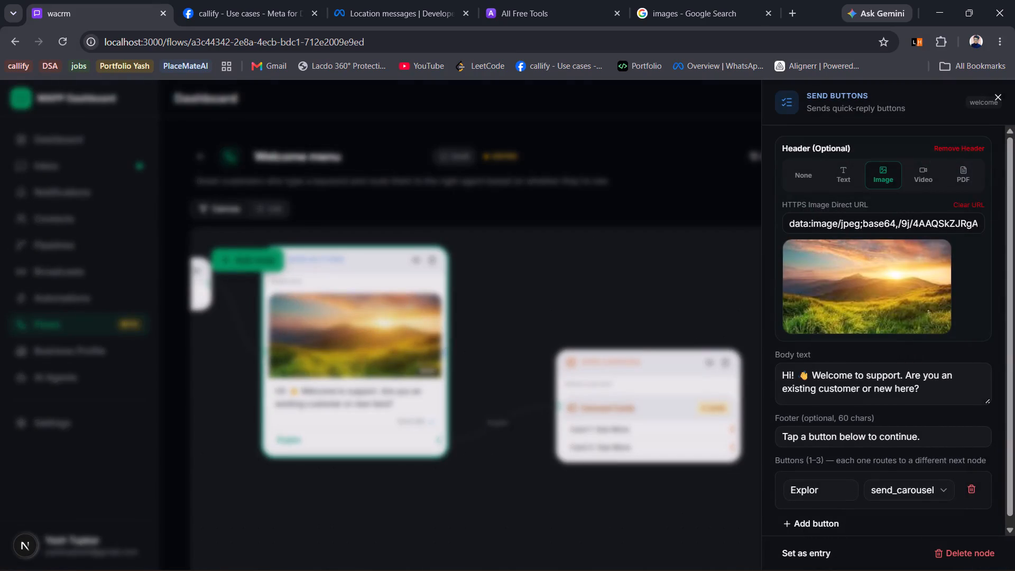
click(883, 229)
key(ctrl+a)
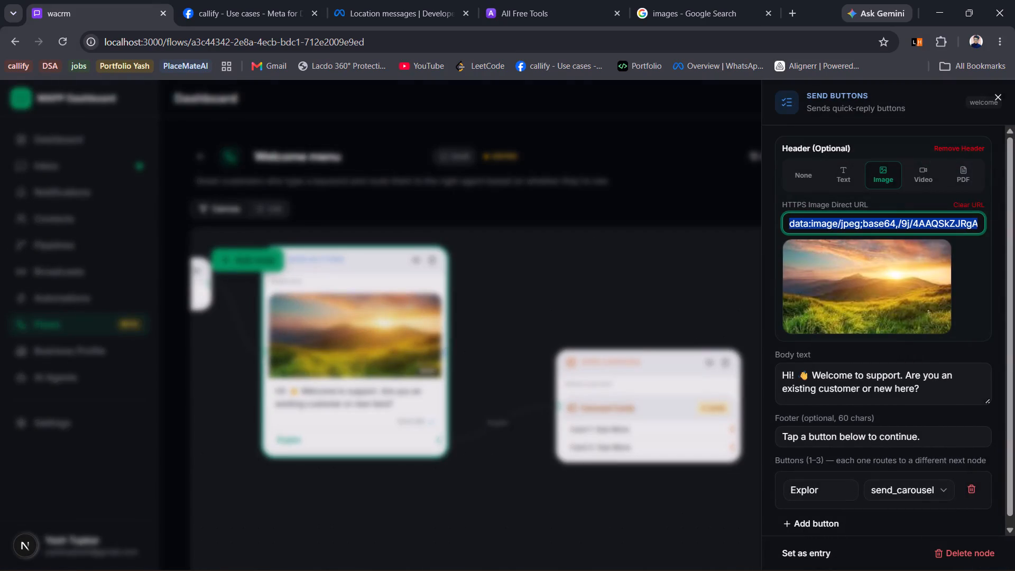
key(BackSpace)
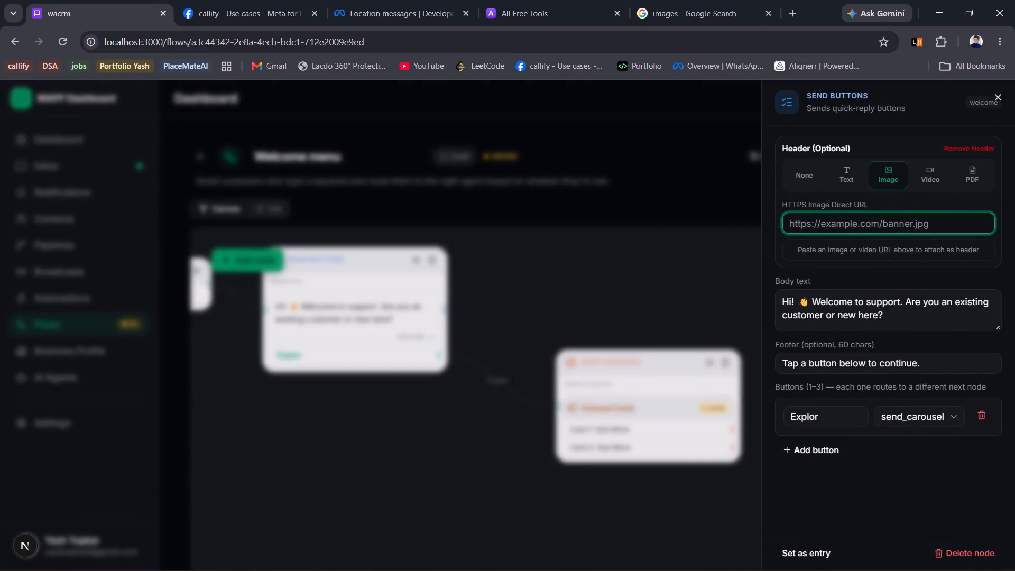
key(super+v)
click(855, 360)
key(ctrl+v)
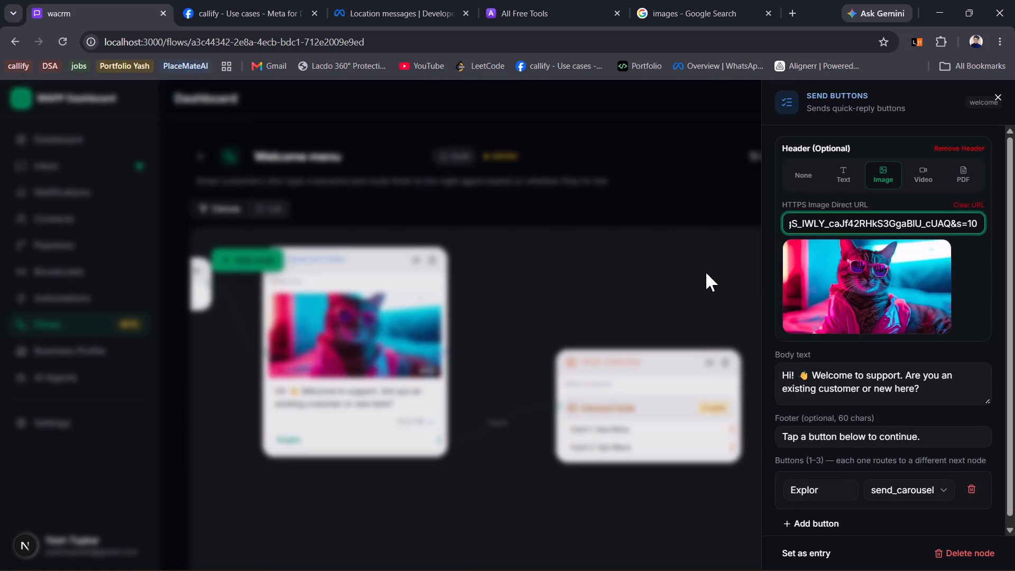
click(706, 272)
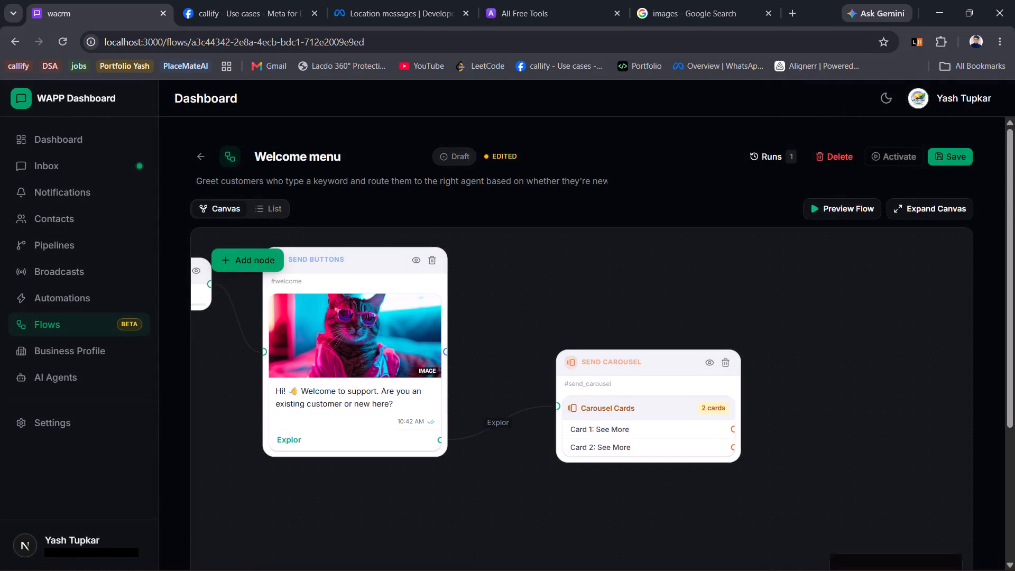
Add a Send message node and place it to the right of the Send Carousel node on the canvas.
click(733, 425)
click(733, 316)
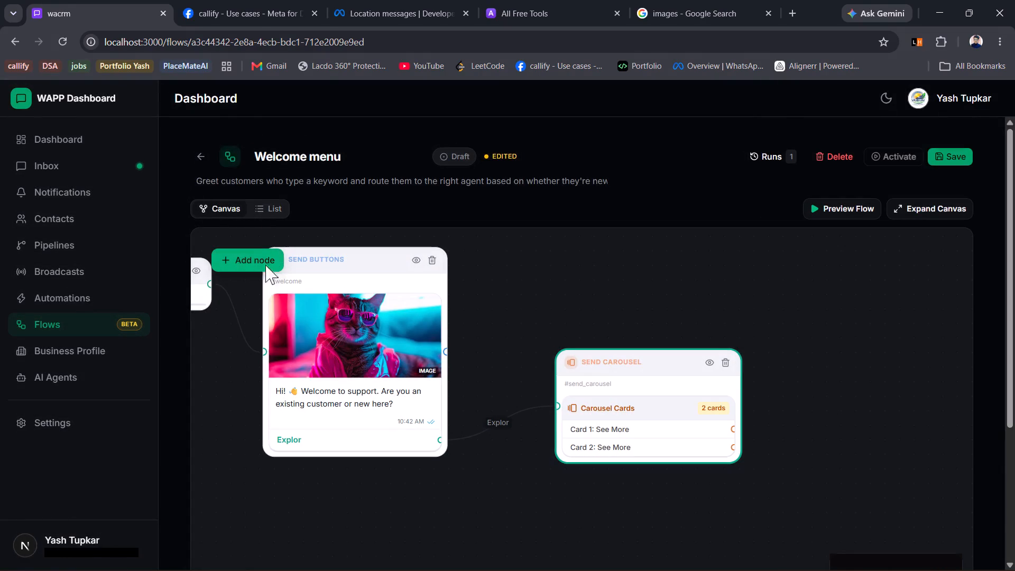
click(264, 279)
click(264, 250)
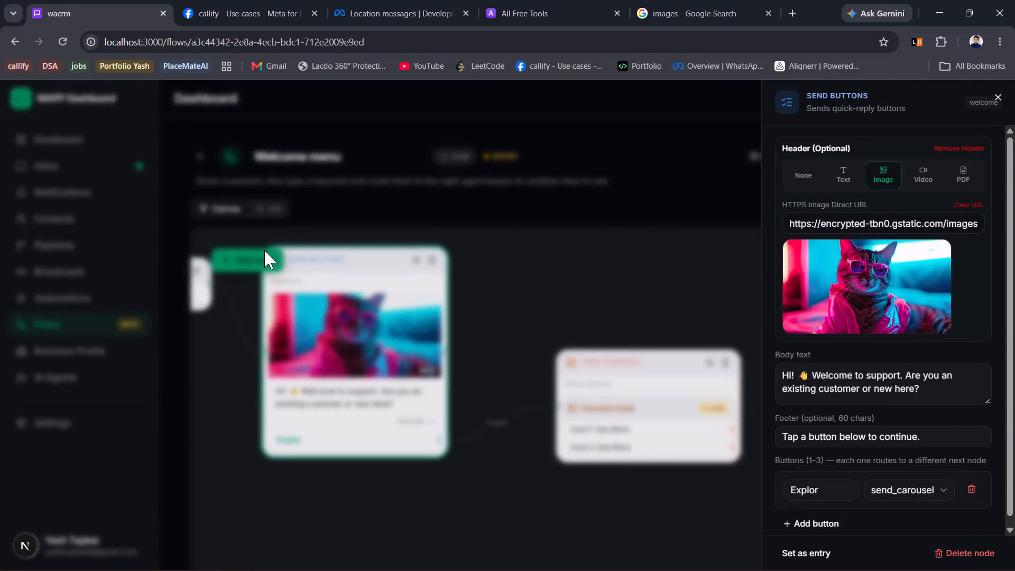
click(251, 259)
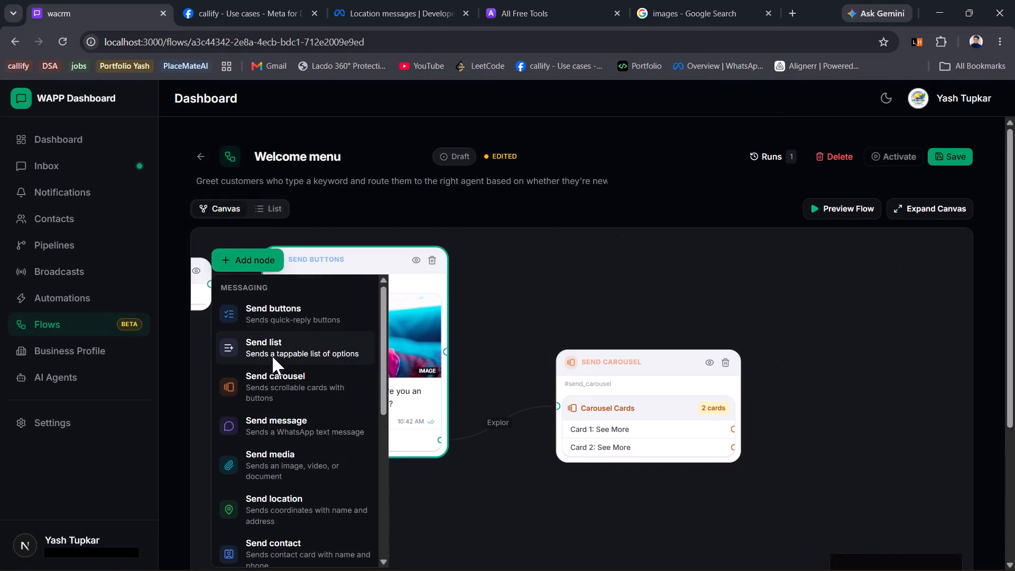
click(272, 430)
drag(565, 469, 825, 402)
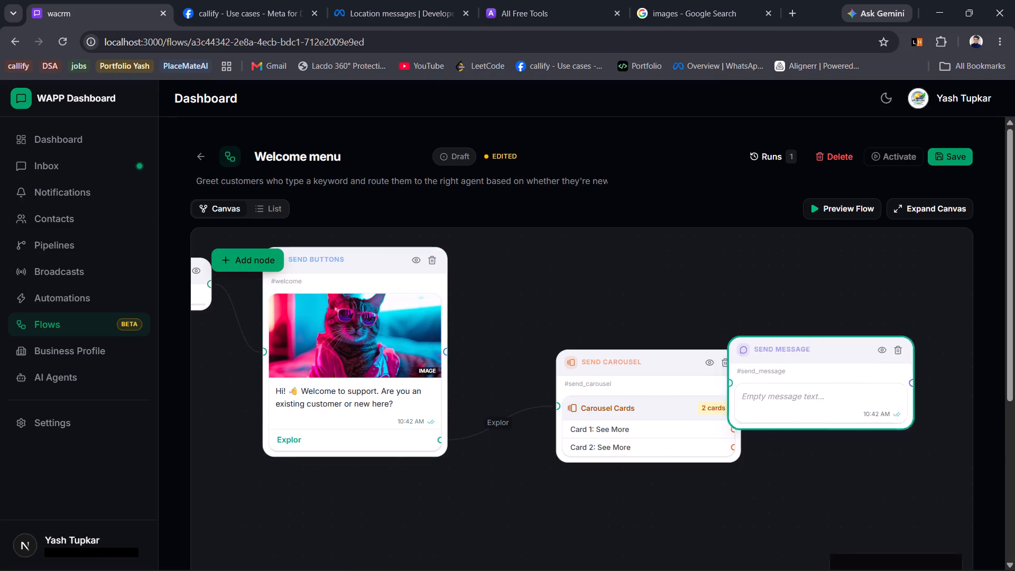
drag(825, 402, 845, 426)
Set the Send Message node's header type to Image.
click(845, 426)
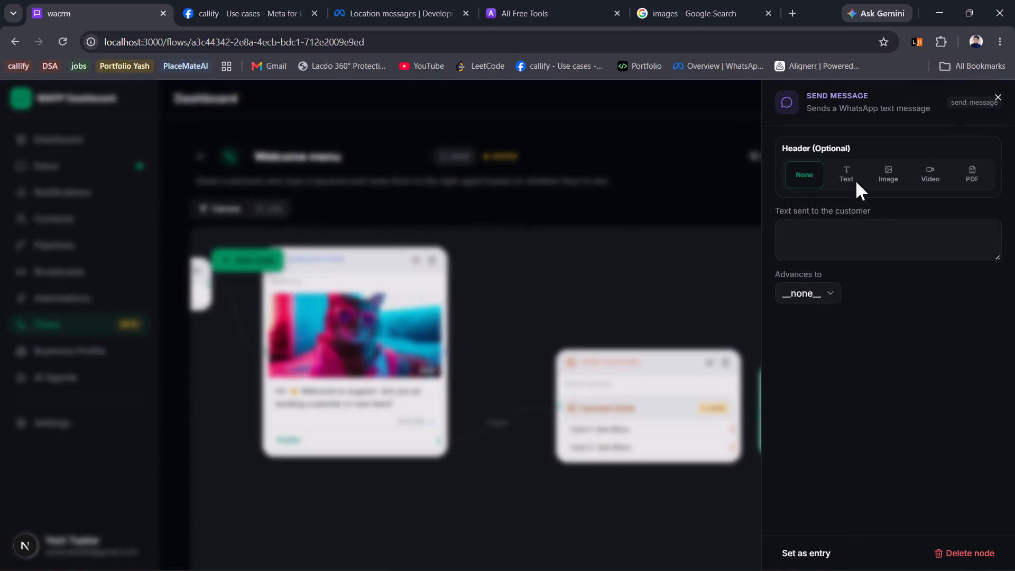
click(886, 173)
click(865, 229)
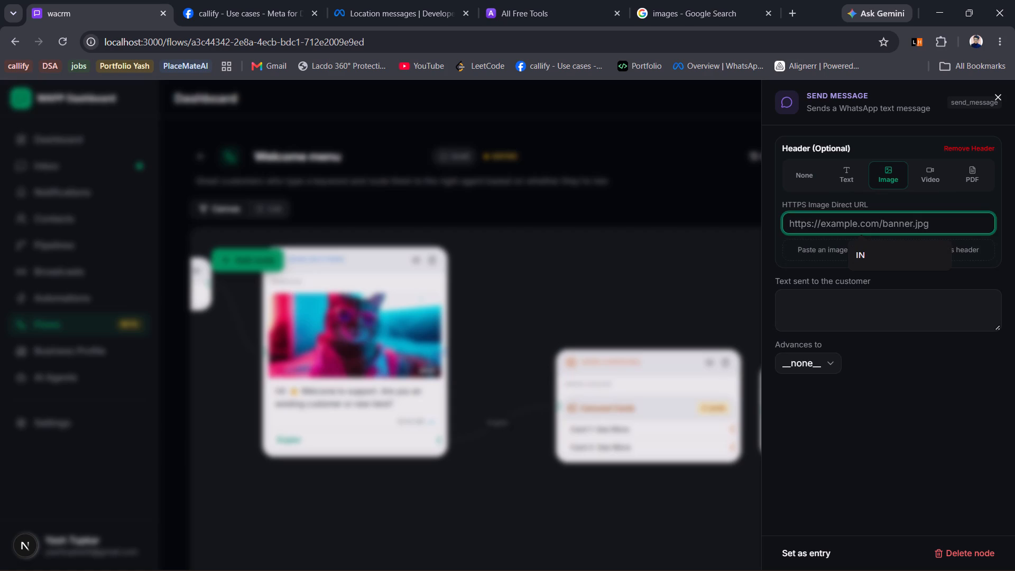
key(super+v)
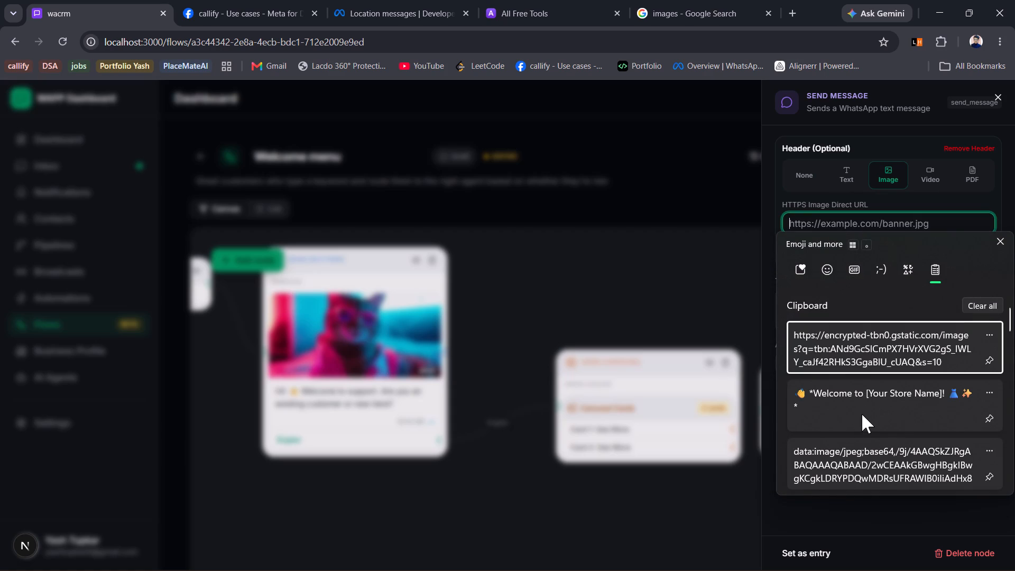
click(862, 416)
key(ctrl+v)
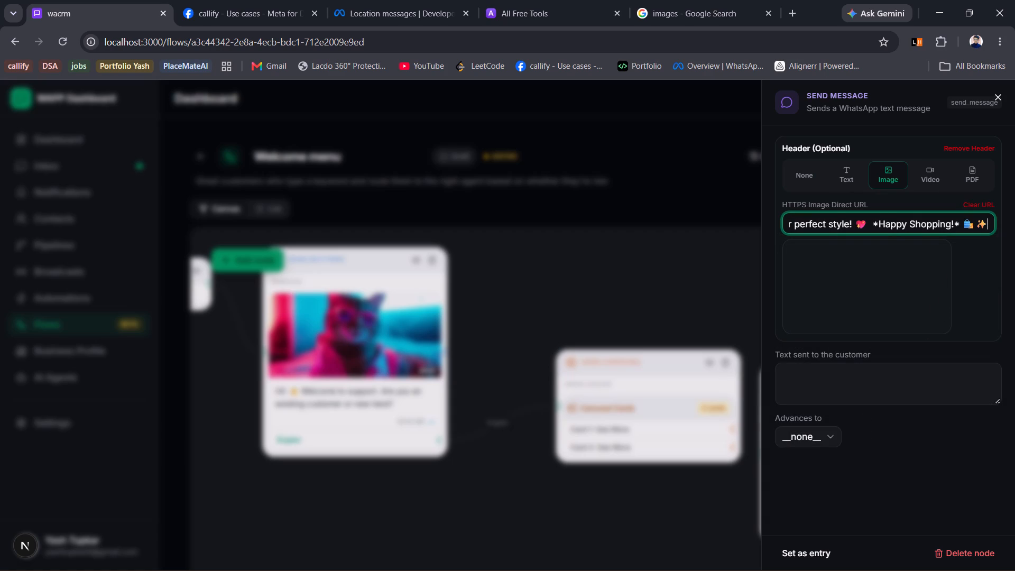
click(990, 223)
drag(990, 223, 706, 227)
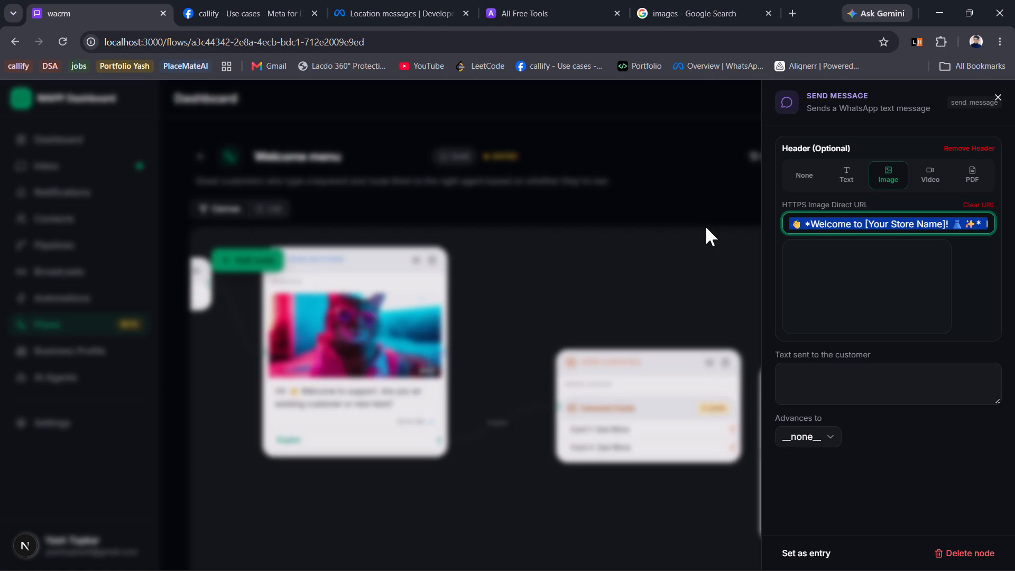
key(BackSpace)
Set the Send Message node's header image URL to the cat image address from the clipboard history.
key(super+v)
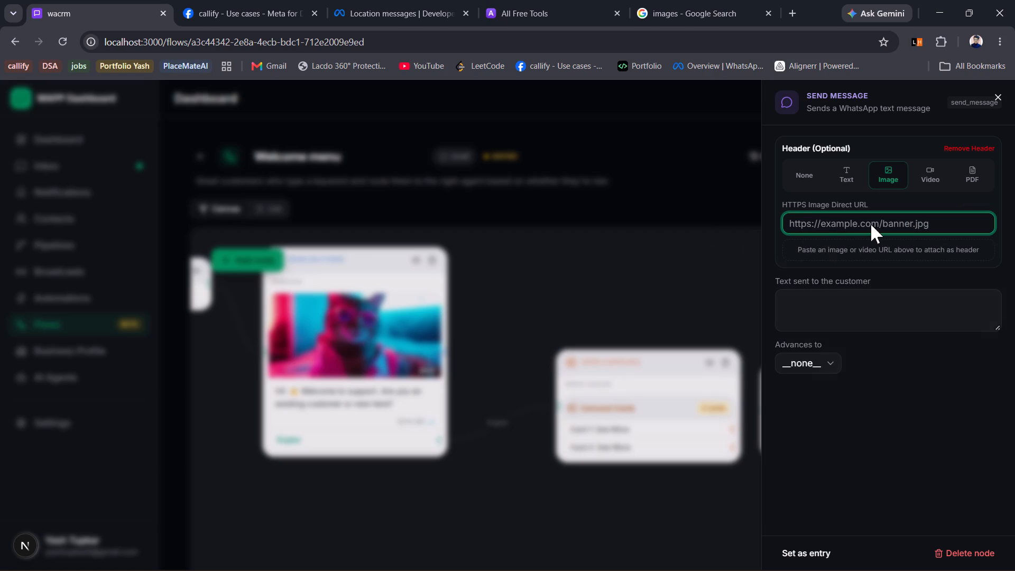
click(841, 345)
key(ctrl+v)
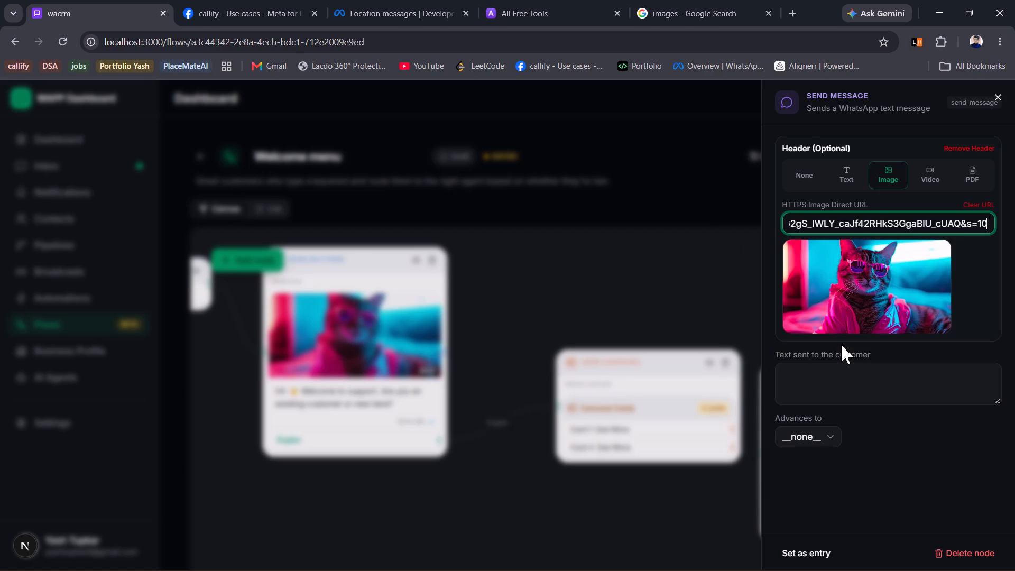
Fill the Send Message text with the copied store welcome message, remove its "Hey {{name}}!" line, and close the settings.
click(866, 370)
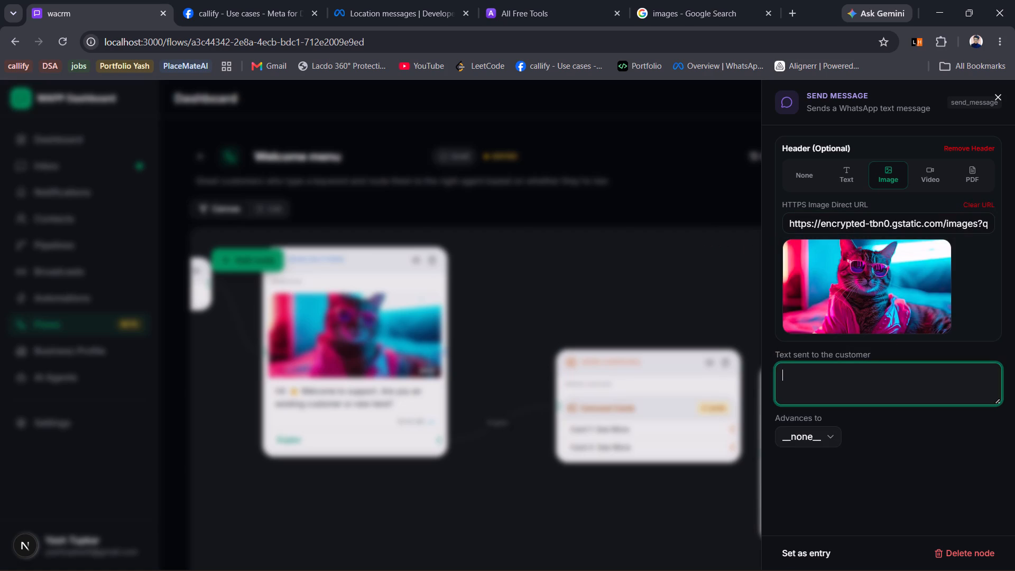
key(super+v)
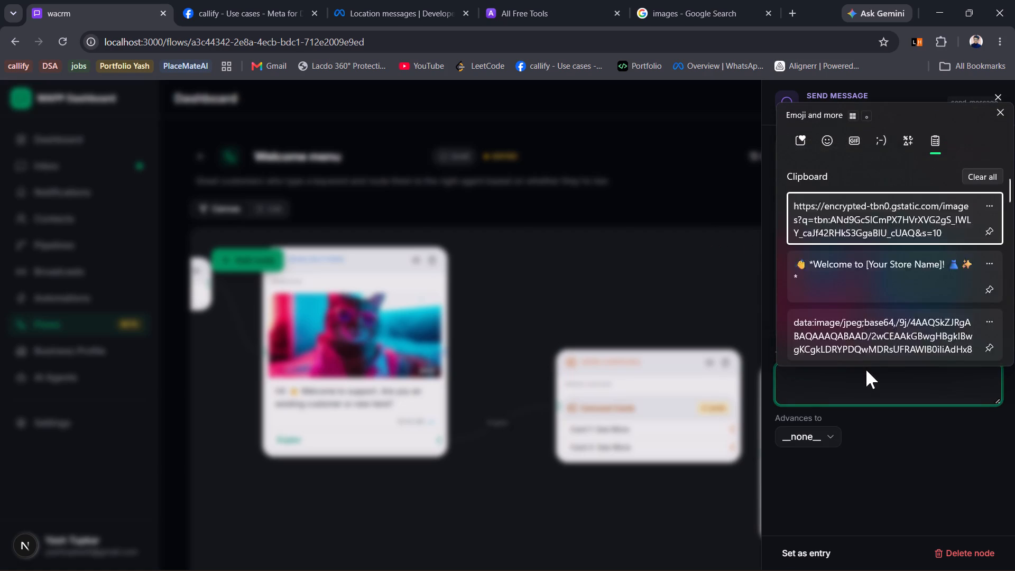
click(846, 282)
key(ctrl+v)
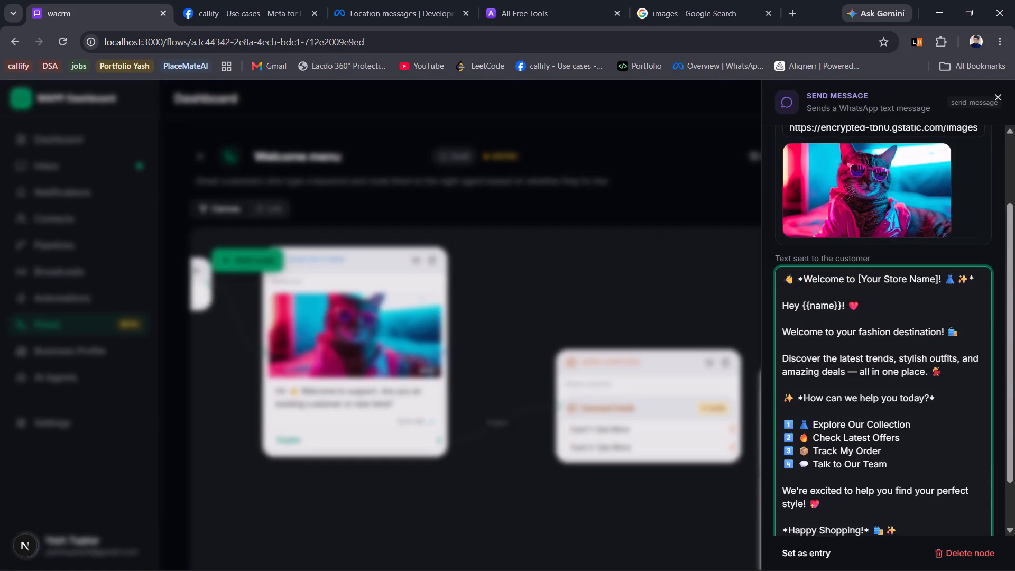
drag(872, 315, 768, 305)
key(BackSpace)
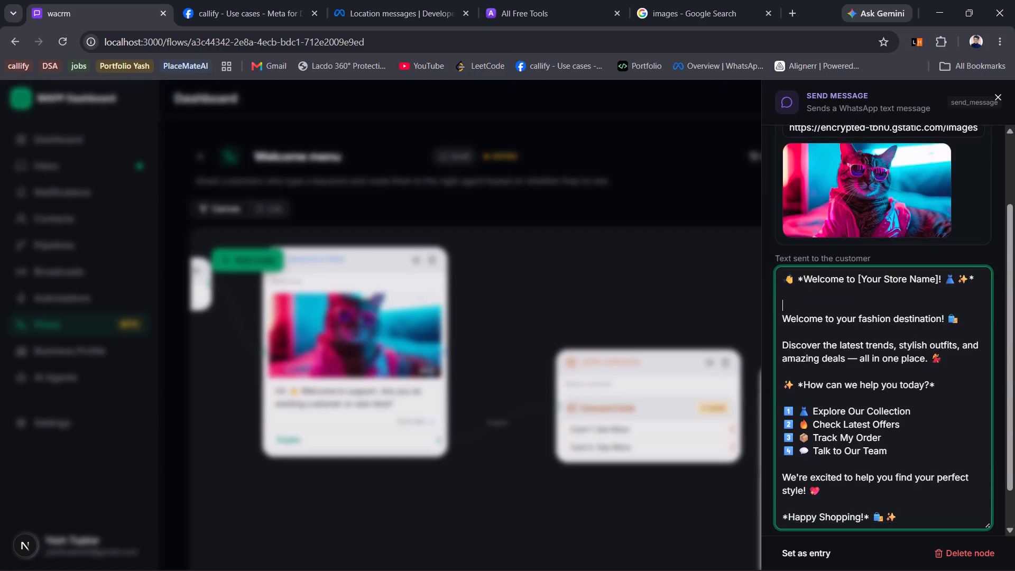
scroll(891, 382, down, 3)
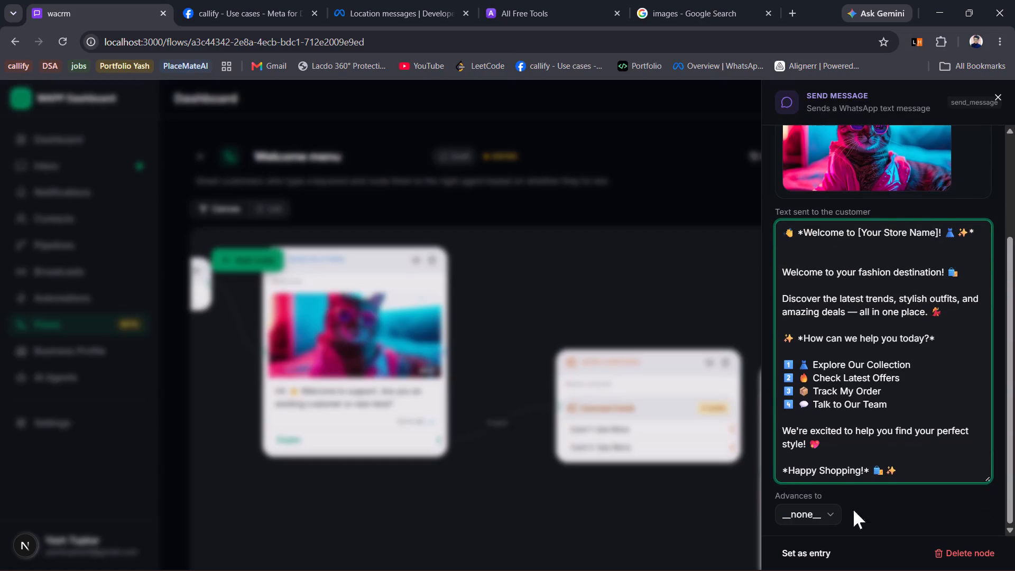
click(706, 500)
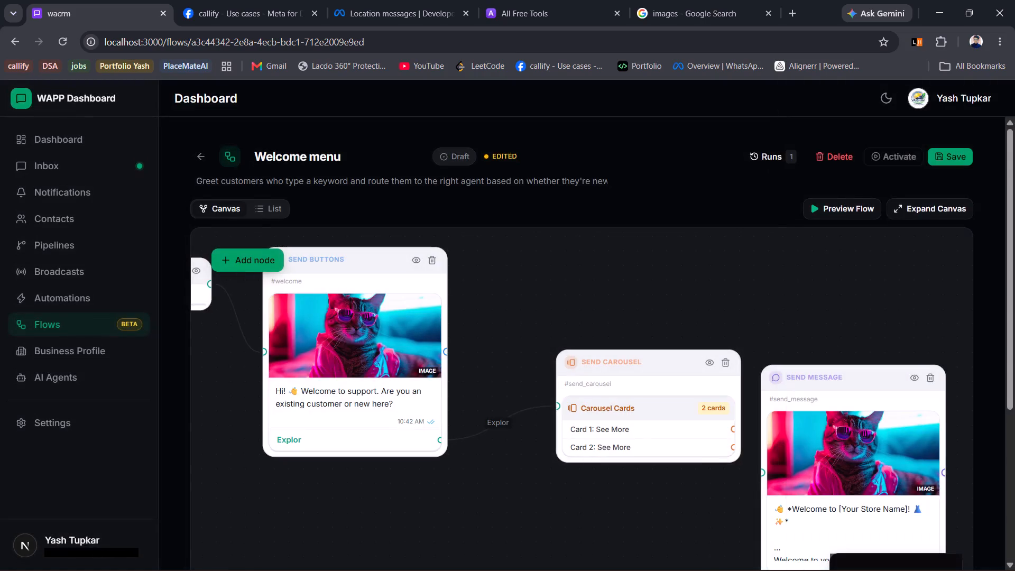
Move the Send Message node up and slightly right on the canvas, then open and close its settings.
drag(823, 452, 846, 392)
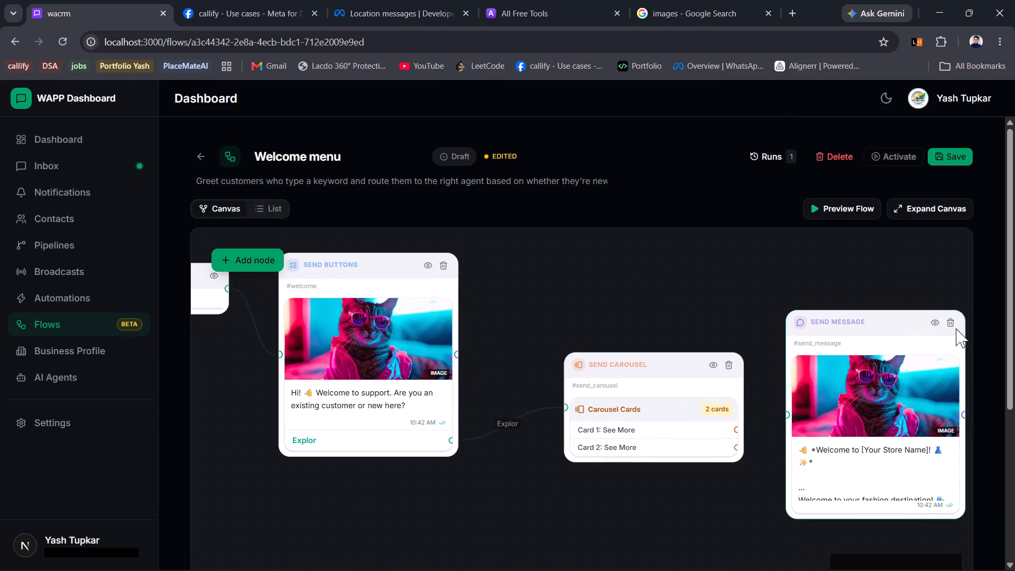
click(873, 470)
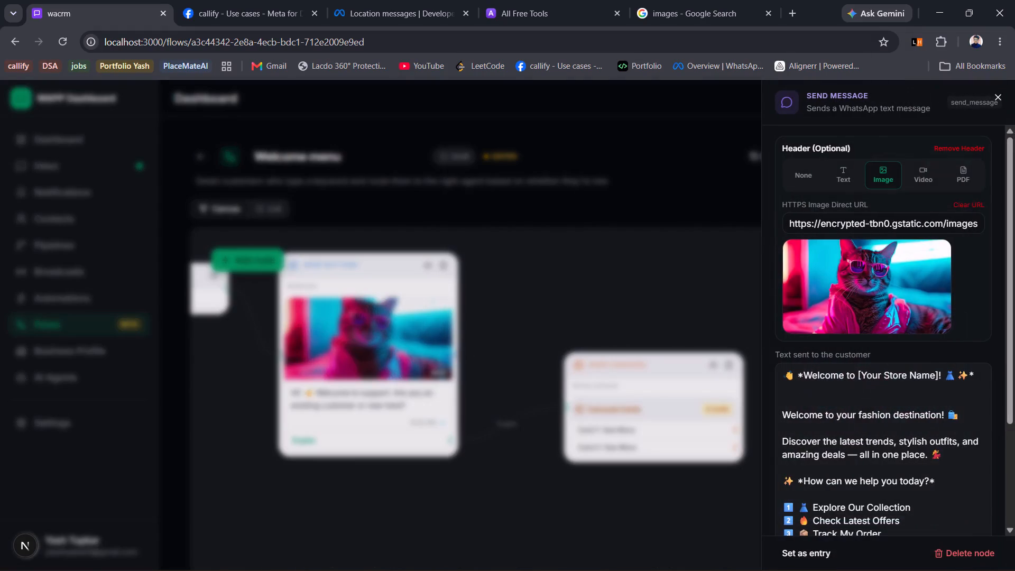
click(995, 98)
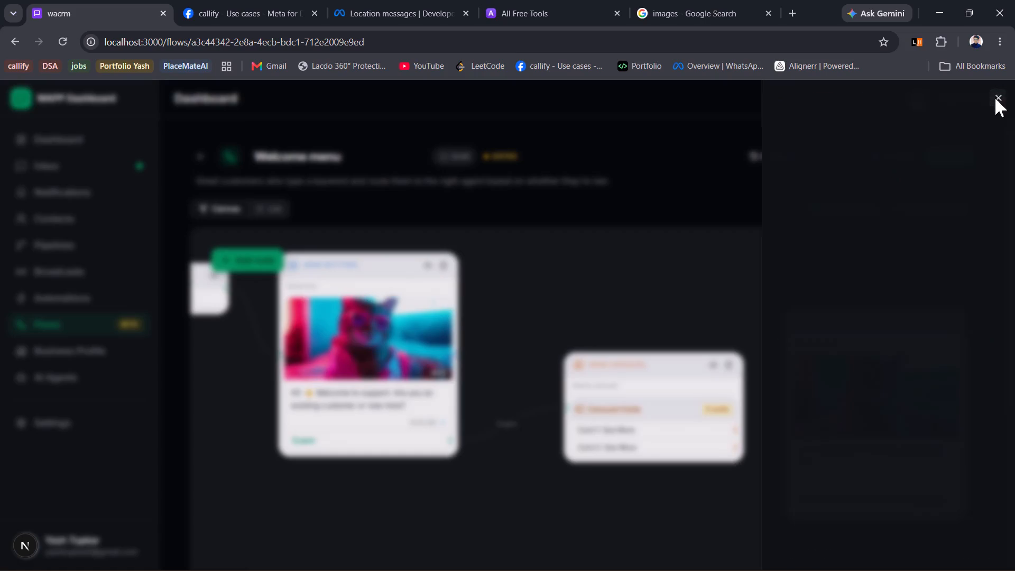
Move the Send Carousel node up and slightly closer to the welcome Send Buttons node.
drag(660, 403, 632, 355)
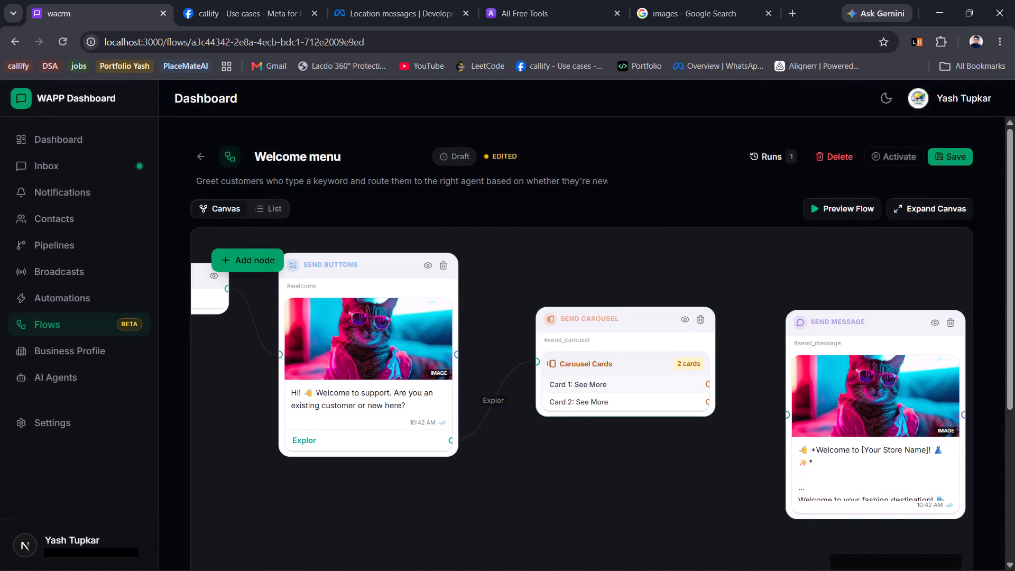
Delete the Send Message node from the flow.
click(949, 323)
Add a second Send buttons node and place it to the right of the Send Carousel node.
click(248, 260)
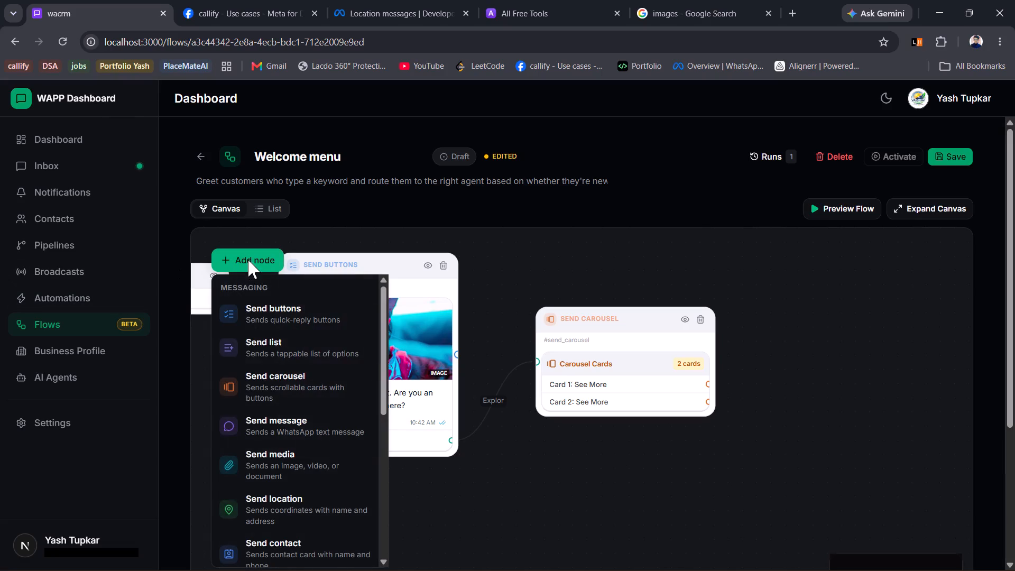
click(254, 323)
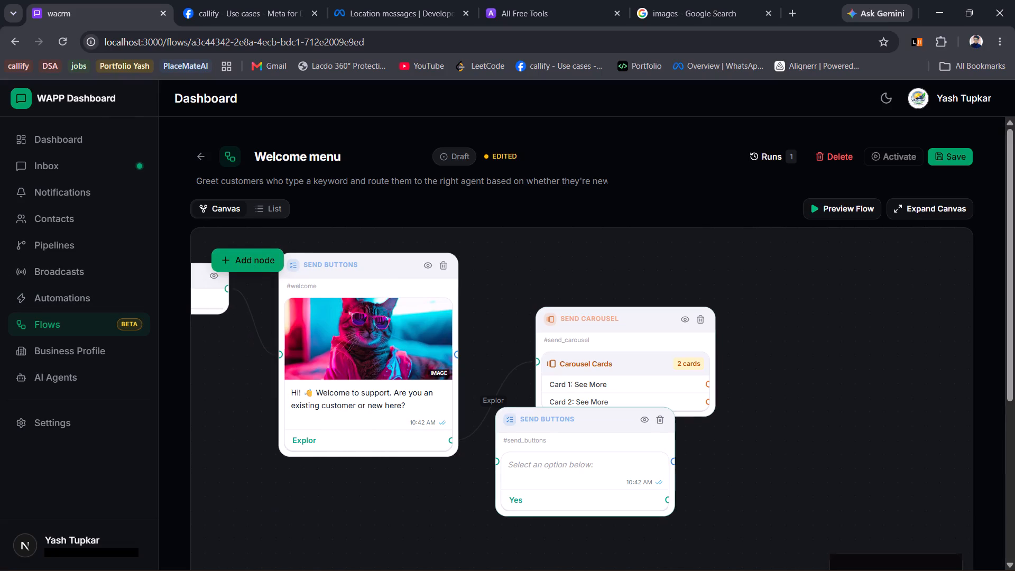
drag(567, 433, 861, 422)
Give the new Send Buttons node an Image header using the cat image URL from the clipboard history.
click(841, 458)
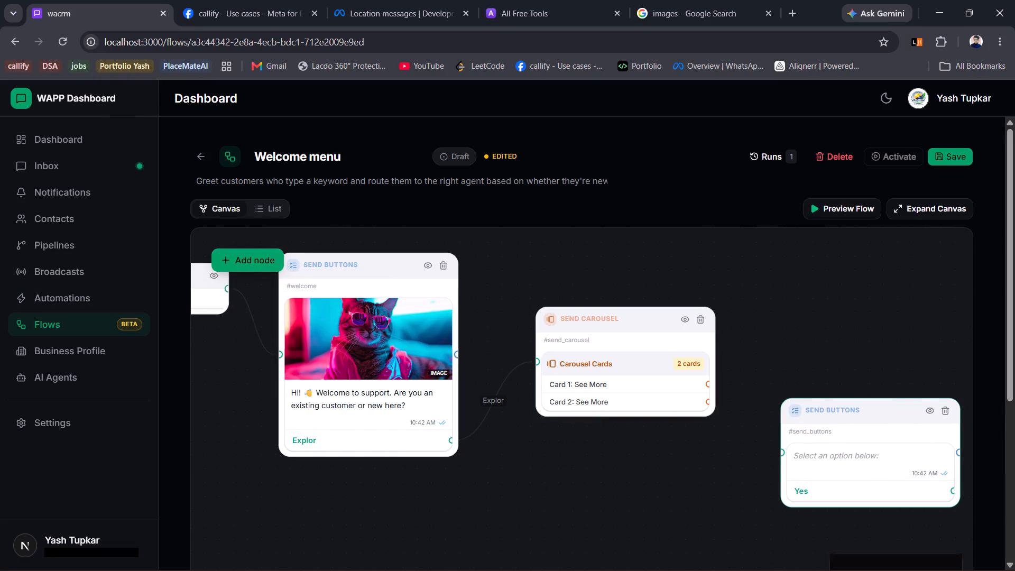
click(895, 179)
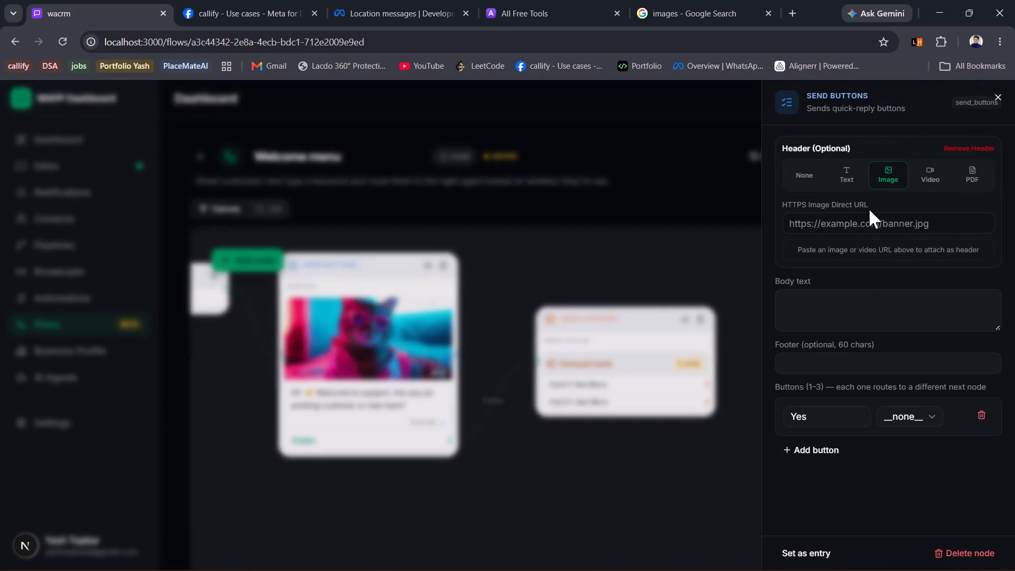
click(864, 215)
key(super+v)
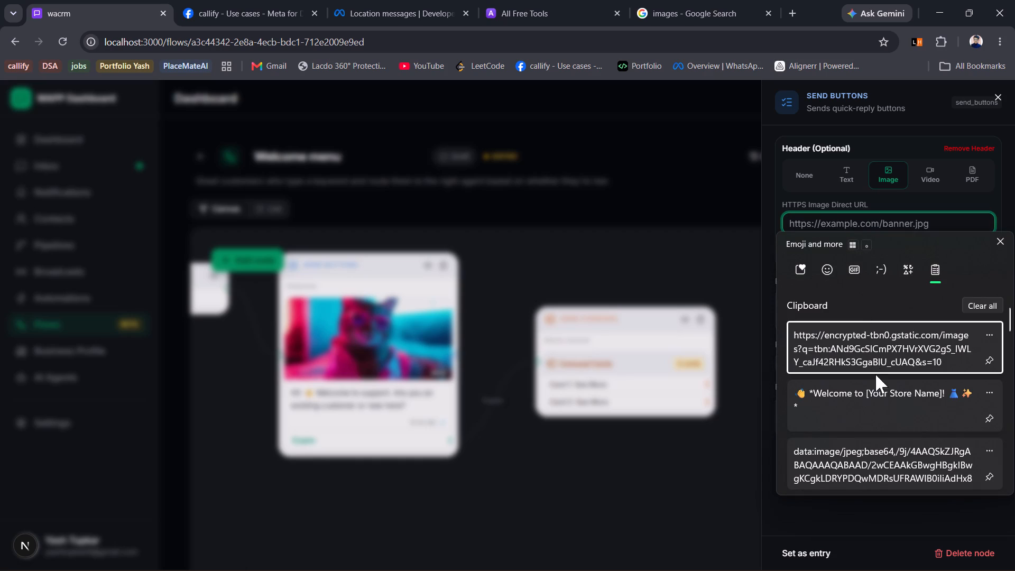
click(845, 335)
key(ctrl+v)
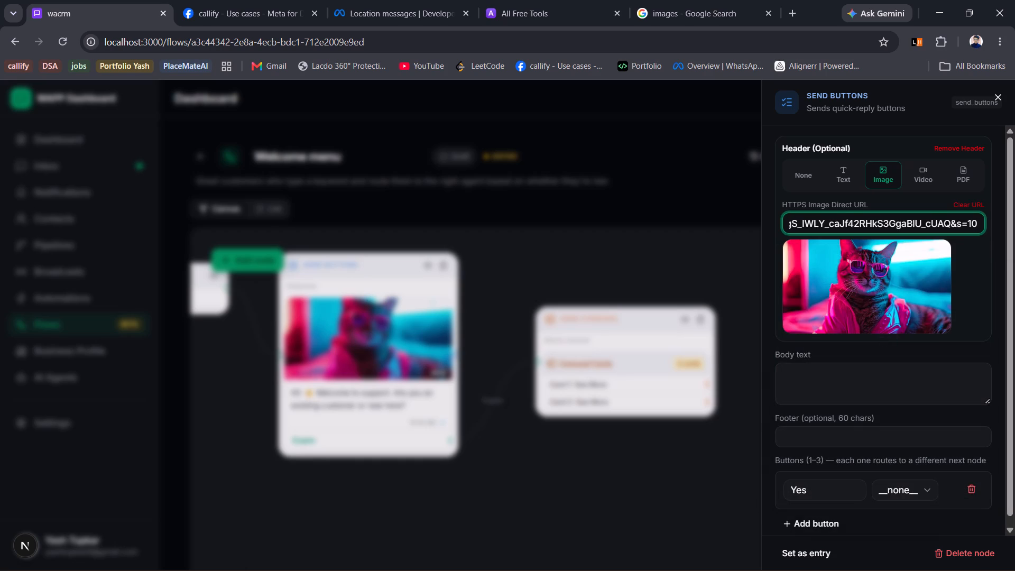
Enter "This is a details of Product" as the new Send Buttons node's body text.
click(822, 381)
text(This i)
text(s a detials o)
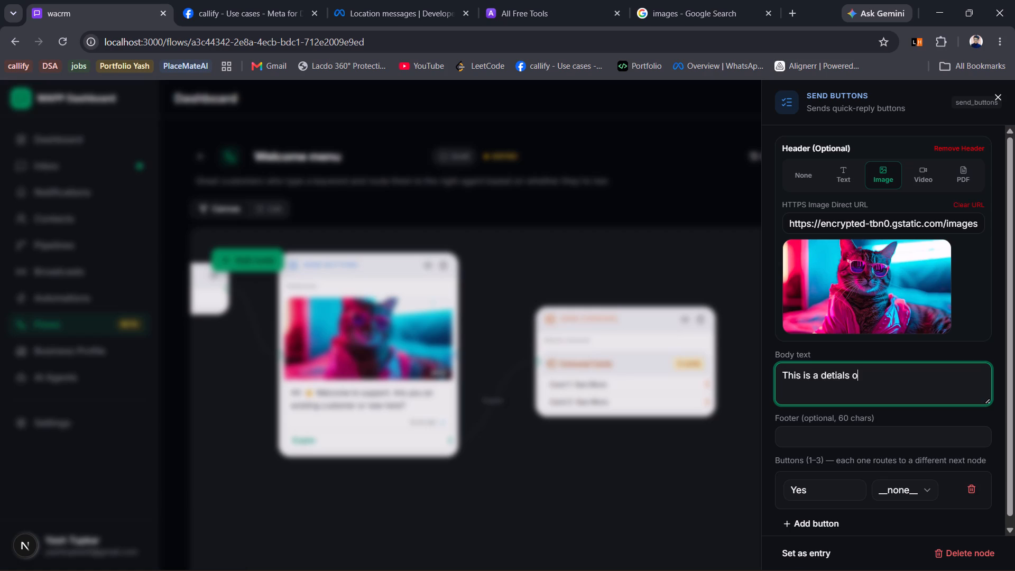
text(f)
key(space)
key(BackSpace)
key(BackSpace)
key(BackSpace)
key(BackSpace)
key(BackSpace)
key(BackSpace)
key(BackSpace)
key(BackSpace)
key(BackSpace)
text(tails)
key(space)
text(of)
key(space)
text(Pro)
text(duct)
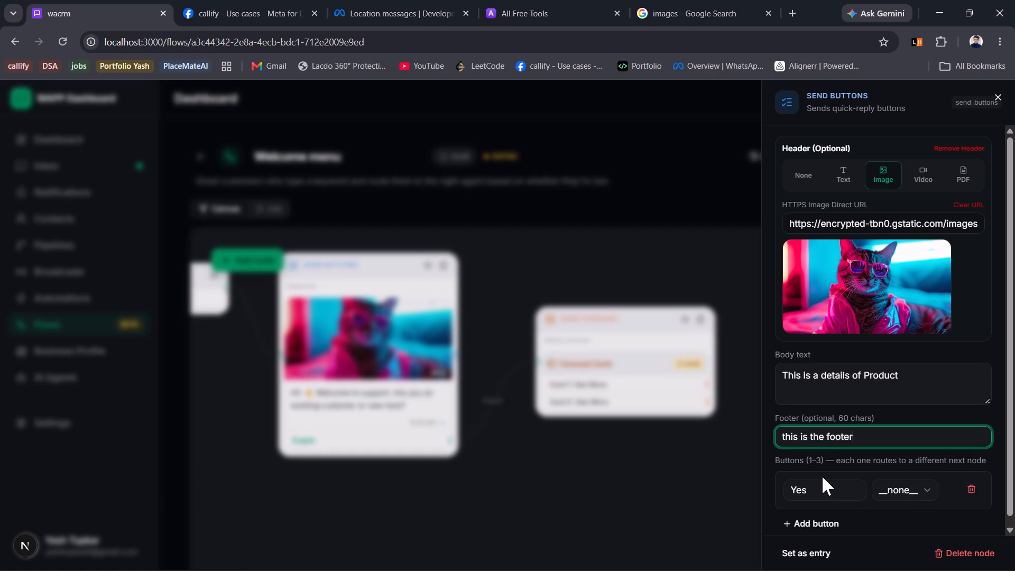
Rename the new node's "Yes" button to "Add To Cart".
click(822, 476)
click(820, 489)
key(BackSpace)
key(BackSpace)
key(BackSpace)
key(BackSpace)
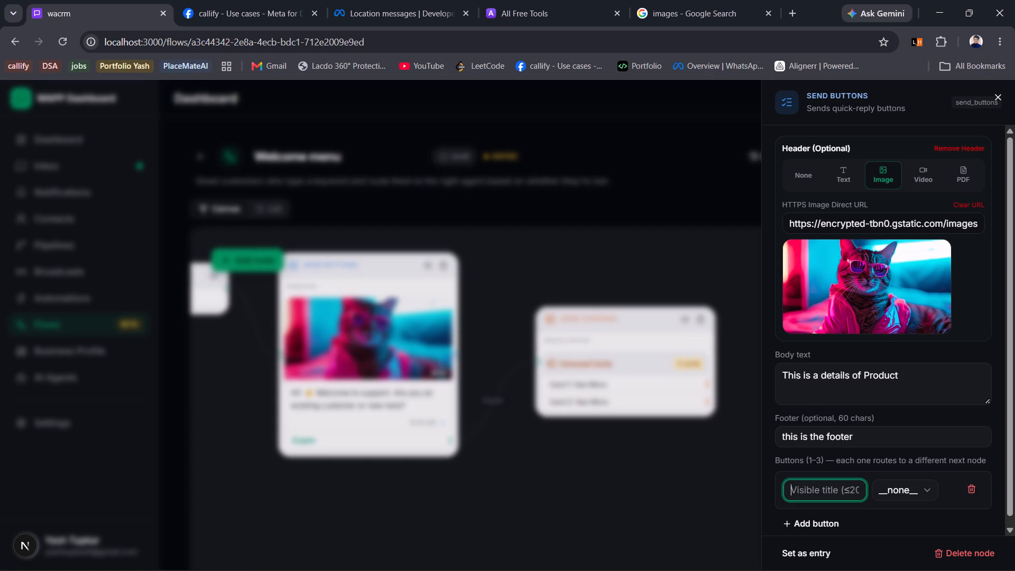
text(Add To)
key(space)
text(Cart)
Add a second button to the new Send Buttons node and name it "Explore More".
click(836, 519)
scroll(836, 519, down, 1)
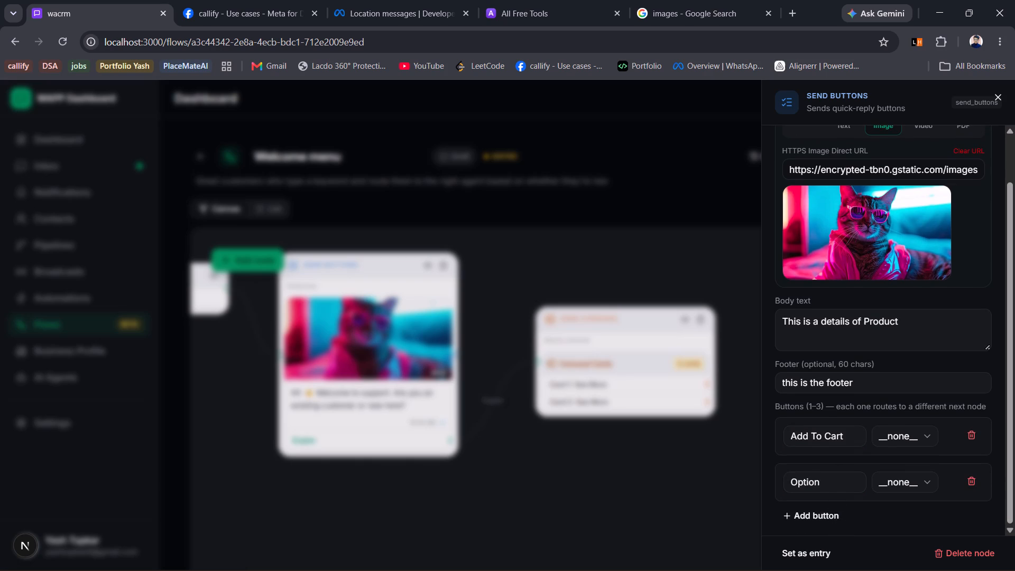
click(820, 487)
key(BackSpace)
key(BackSpace)
key(BackSpace)
key(BackSpace)
key(BackSpace)
key(BackSpace)
key(BackSpace)
key(BackSpace)
key(BackSpace)
key(BackSpace)
key(BackSpace)
key(BackSpace)
key(BackSpace)
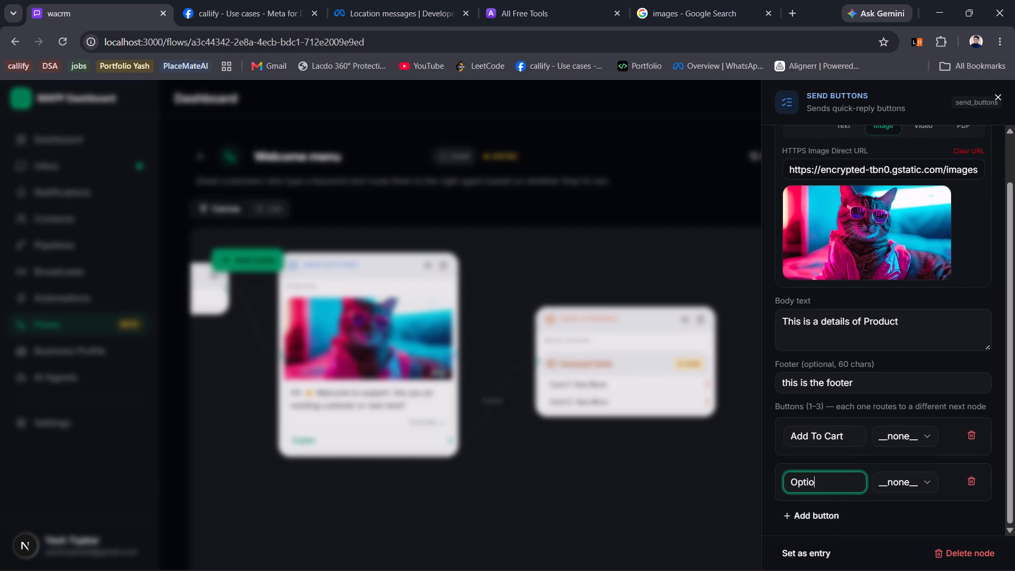
text(Explore)
key(space)
text(More)
Connect the "Explore More" button of the product-details Send Buttons node back to the Send Carousel node.
click(681, 477)
drag(775, 372, 550, 249)
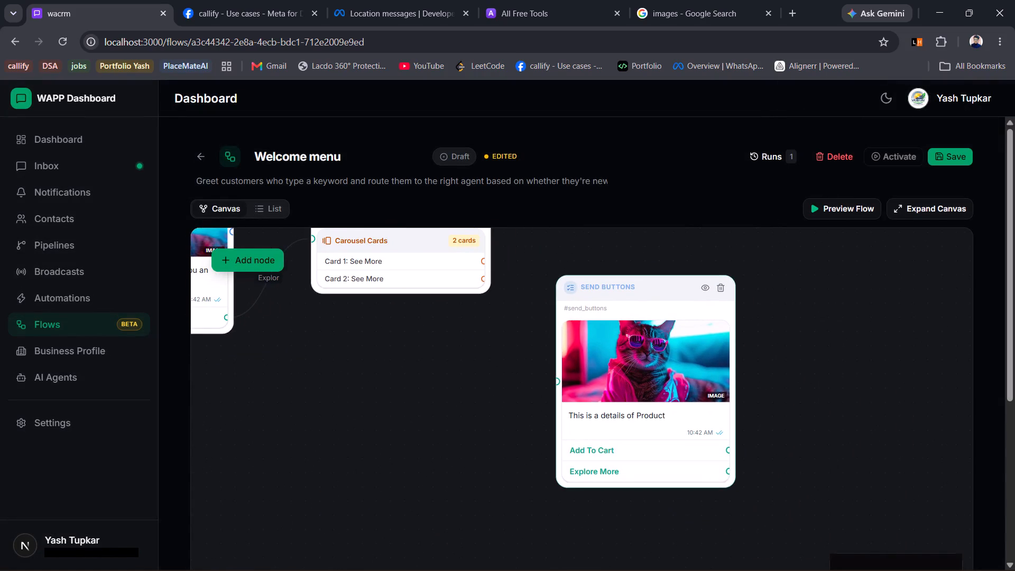
drag(728, 472, 402, 263)
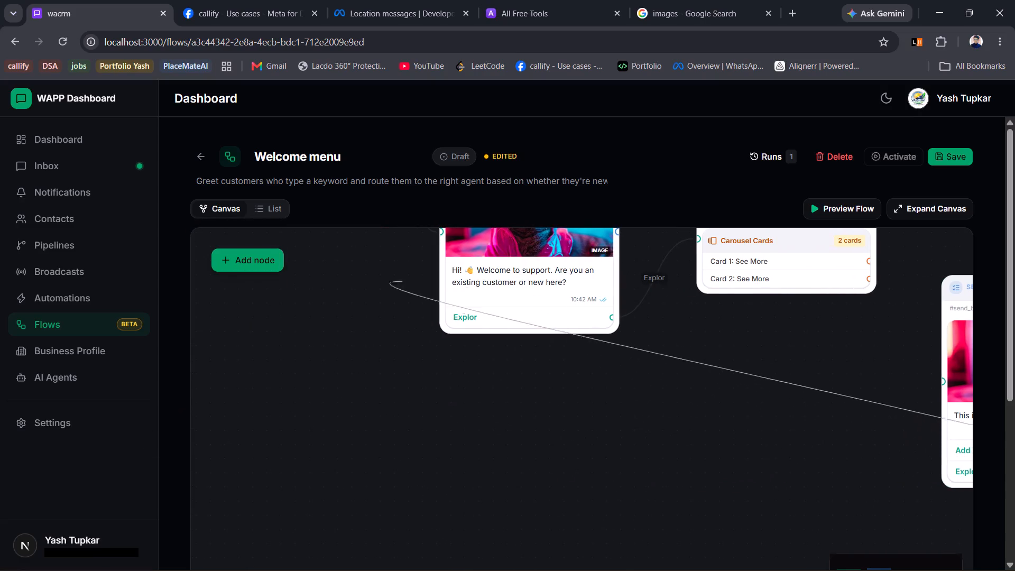
drag(402, 263, 697, 510)
drag(656, 421, 388, 242)
drag(831, 284, 732, 249)
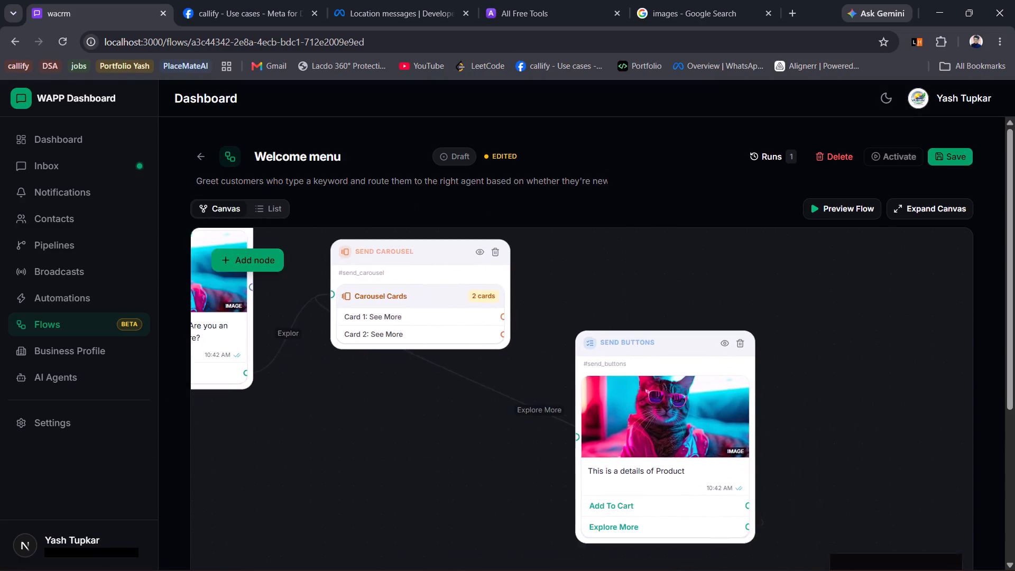
drag(732, 249, 674, 262)
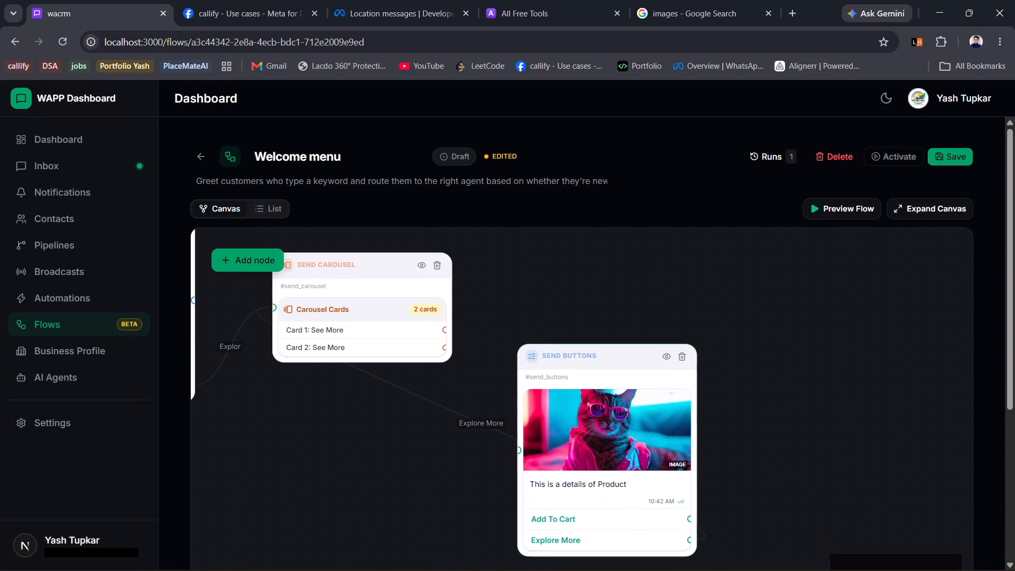
click(691, 517)
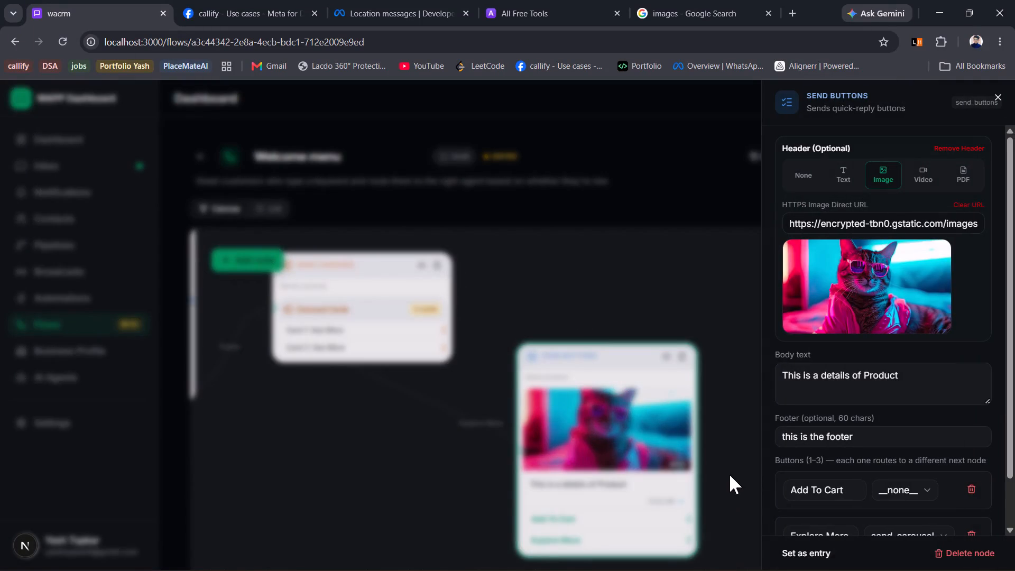
click(730, 475)
Add another Send Buttons node and place it beside the product-details node, clear of it.
click(235, 257)
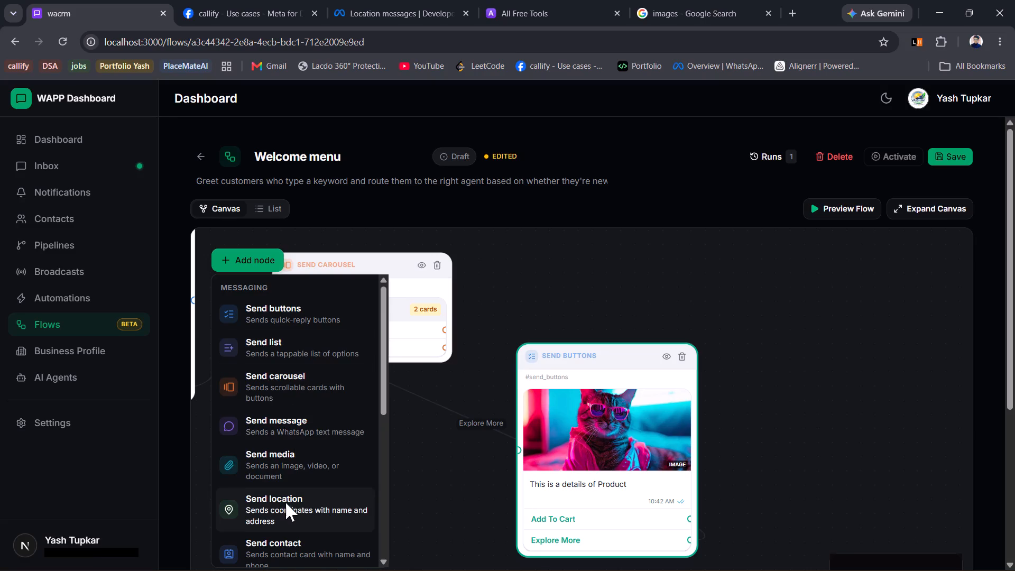
scroll(285, 505, down, 2)
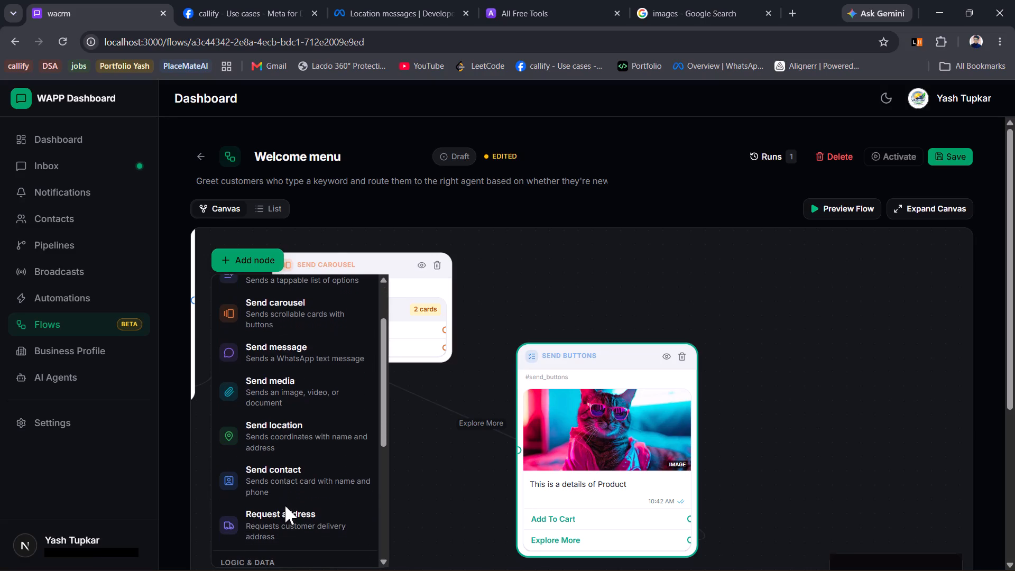
scroll(283, 483, up, 1)
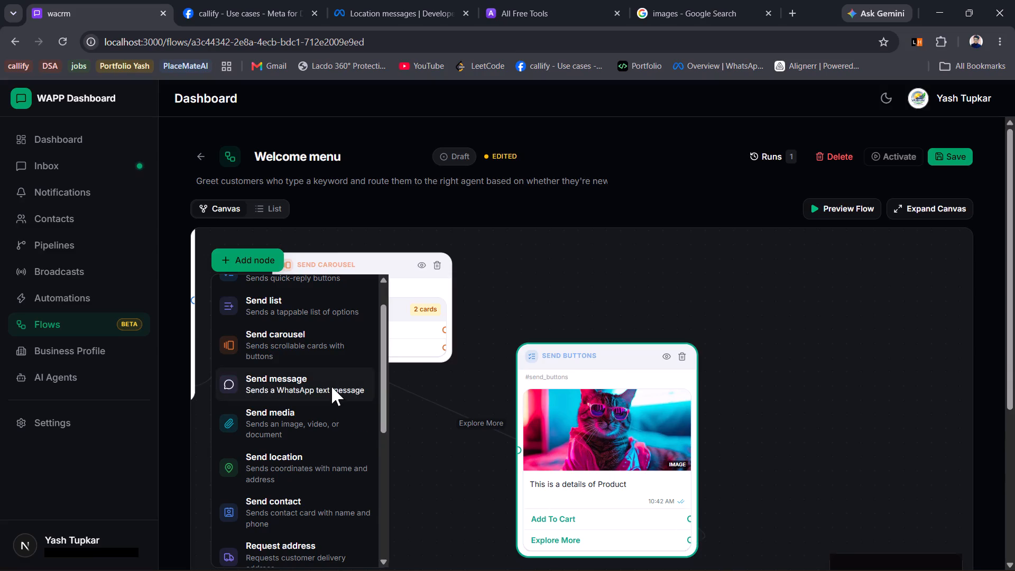
scroll(331, 386, up, 1)
click(294, 319)
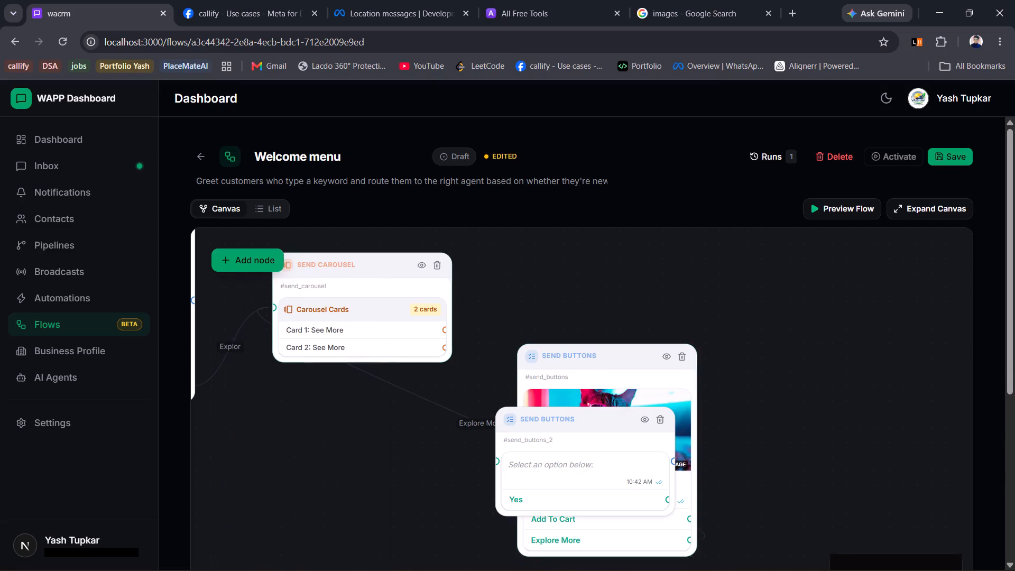
drag(567, 430, 859, 417)
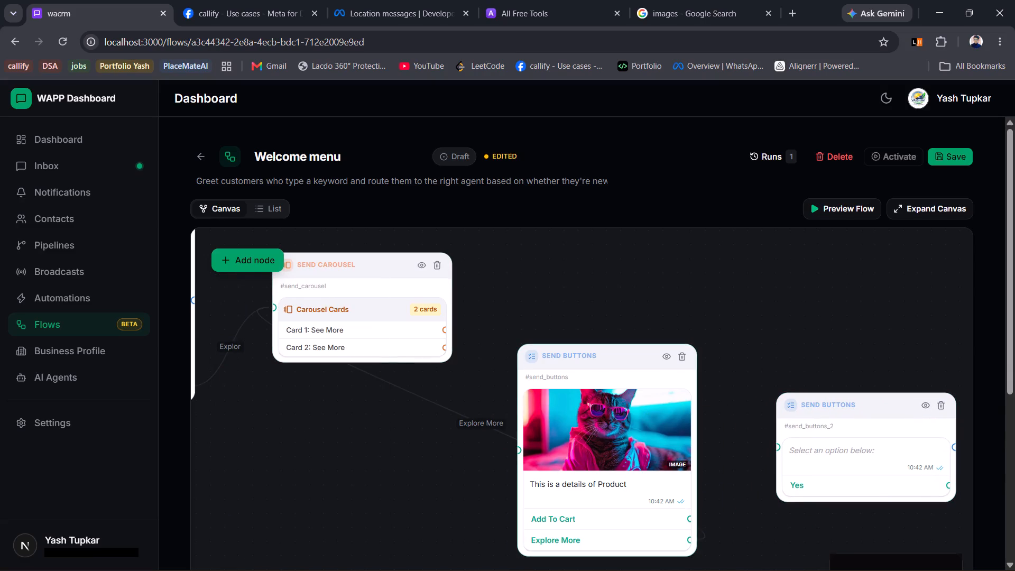
Connect the product-details node's "Add To Cart" button to the newly added Send Buttons node.
click(689, 517)
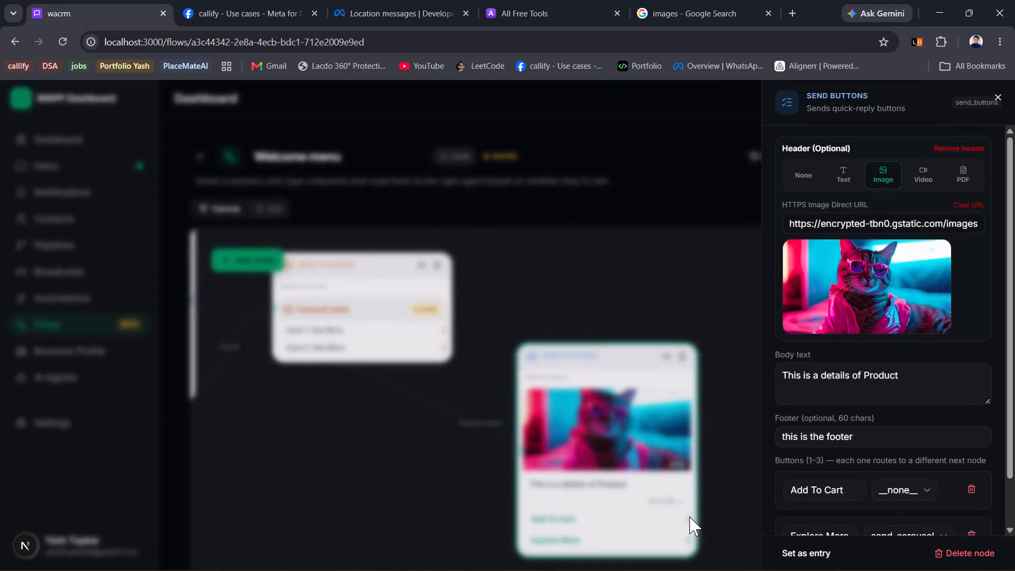
click(689, 517)
drag(689, 517, 768, 456)
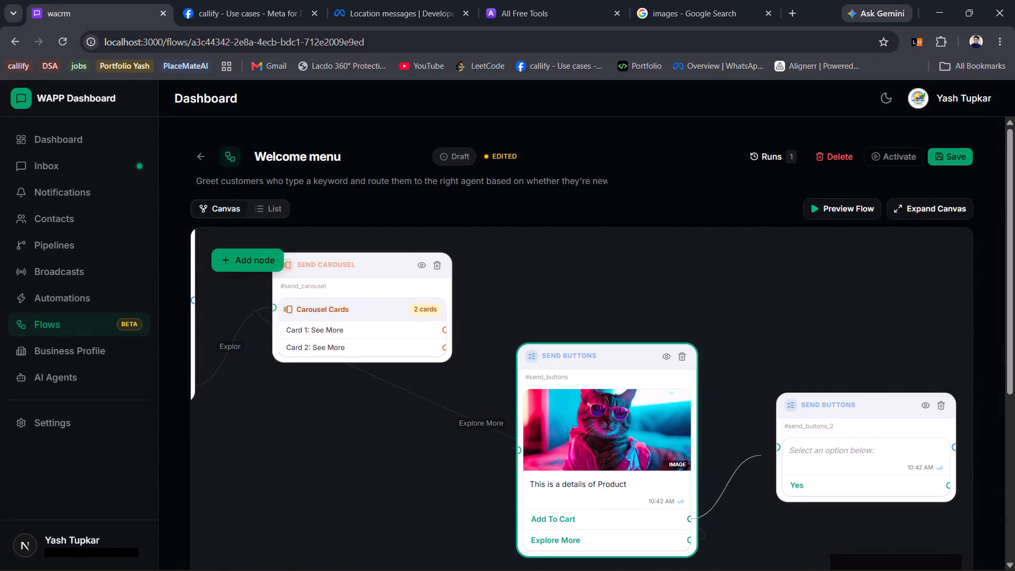
drag(768, 456, 775, 453)
Enter "Item One Added to the Cart" as the newly added Send Buttons node's body text.
click(828, 453)
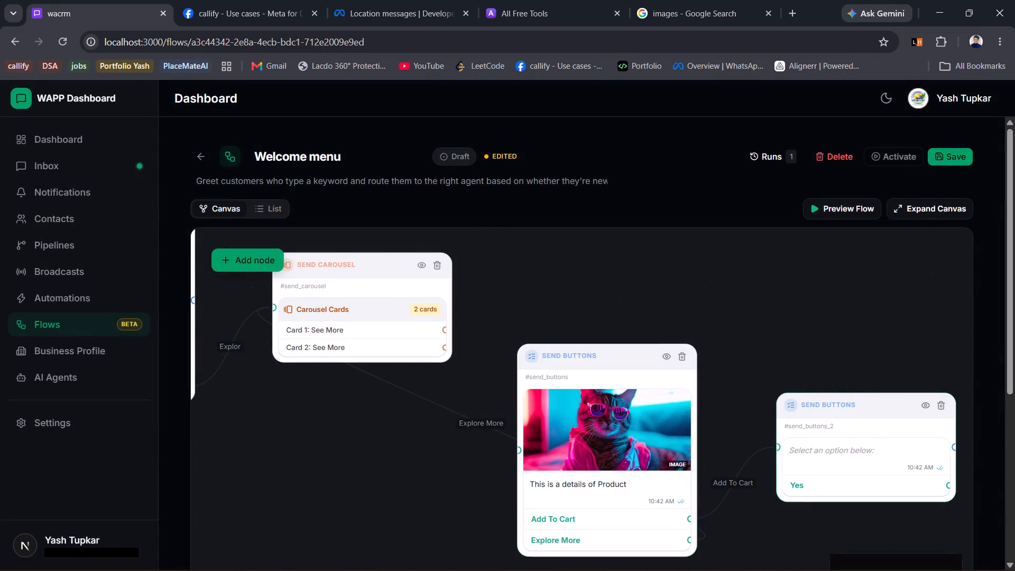
click(839, 253)
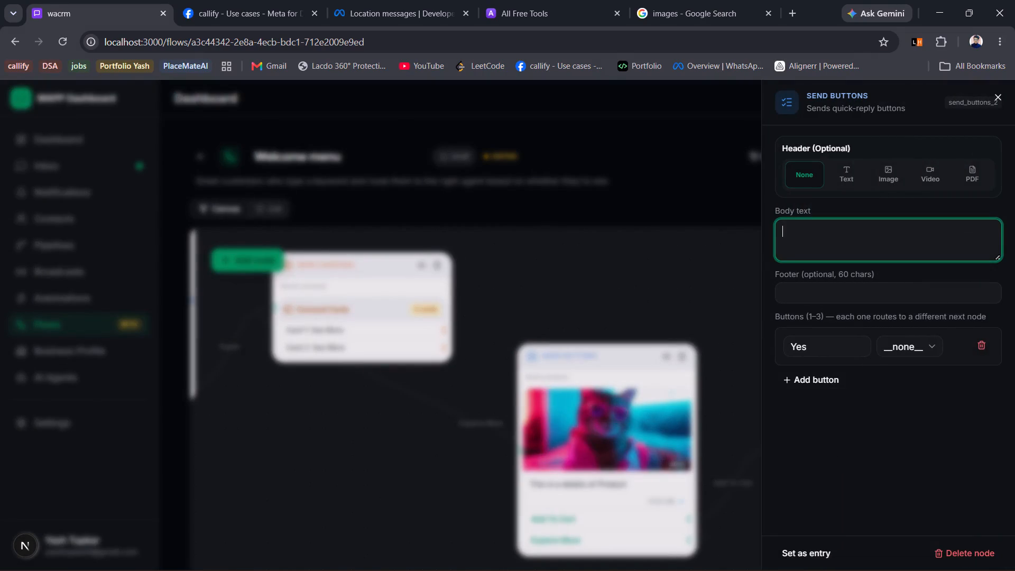
text(Item One Ass)
key(BackSpace)
key(BackSpace)
text(dded to the Cart)
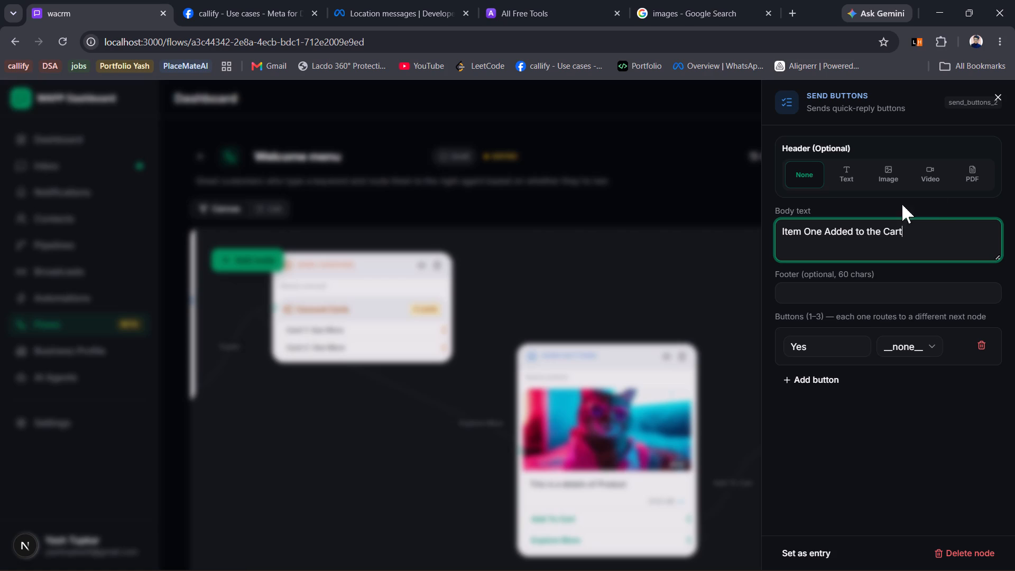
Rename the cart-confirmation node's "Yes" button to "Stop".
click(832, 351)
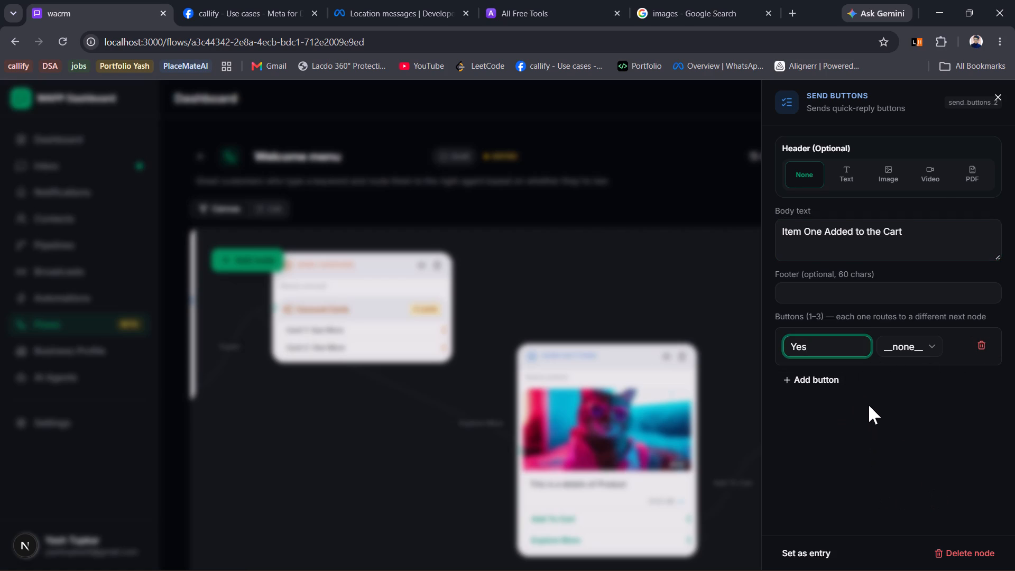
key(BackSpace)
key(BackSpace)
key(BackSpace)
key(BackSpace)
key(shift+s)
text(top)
Enter "this is footer" as the cart-confirmation node's footer and close its settings.
click(872, 291)
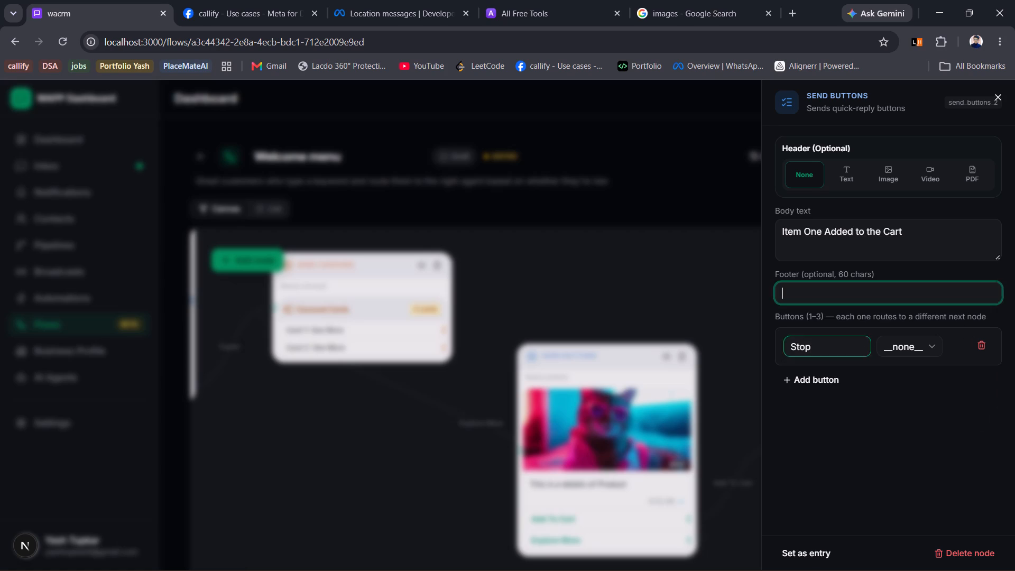
text(this is footer)
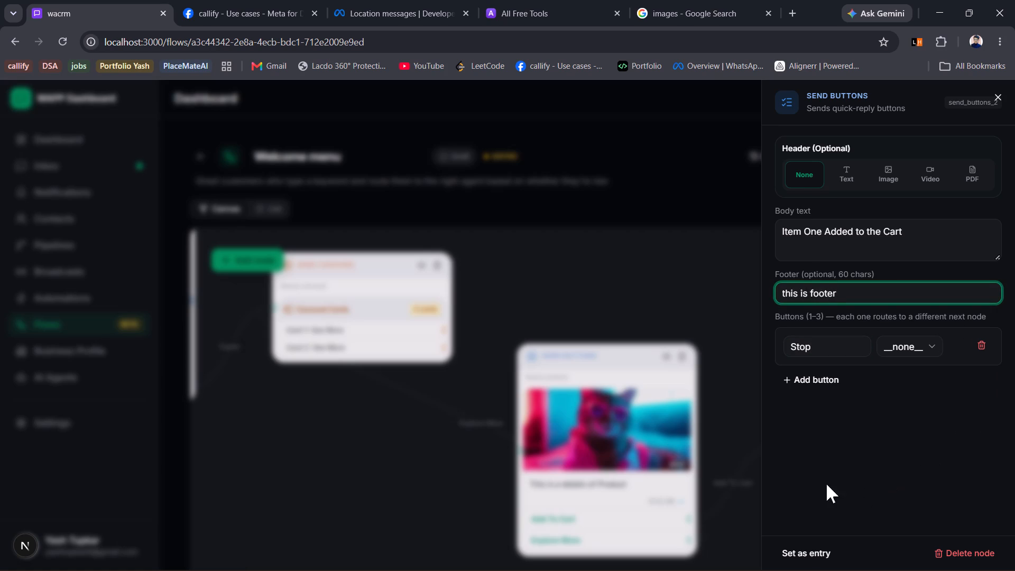
click(736, 437)
click(760, 436)
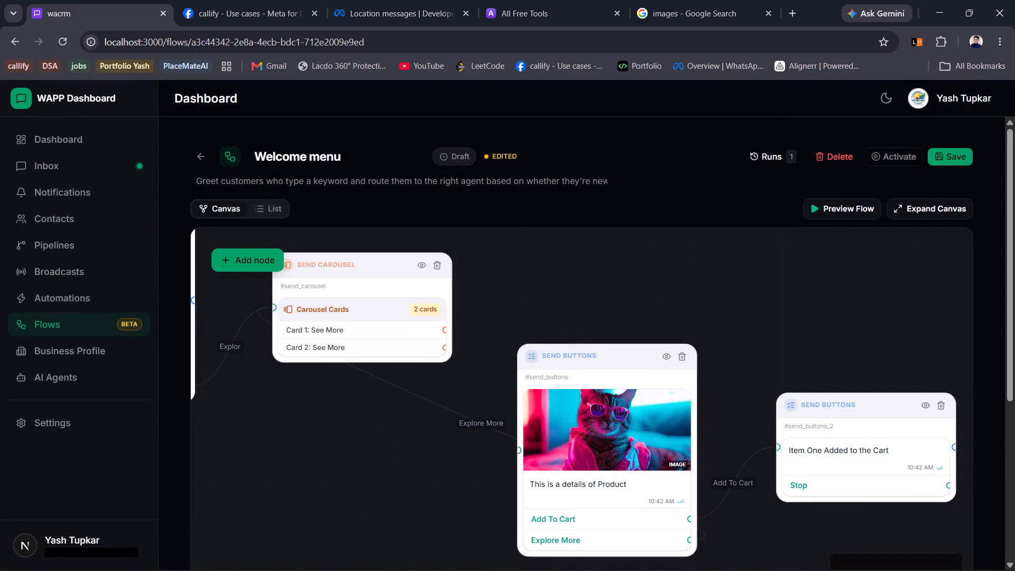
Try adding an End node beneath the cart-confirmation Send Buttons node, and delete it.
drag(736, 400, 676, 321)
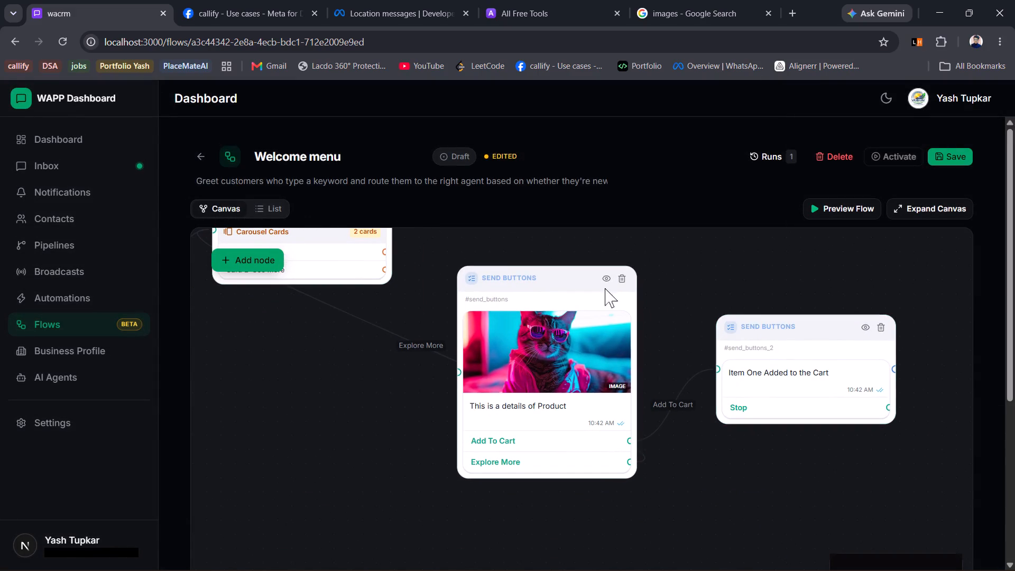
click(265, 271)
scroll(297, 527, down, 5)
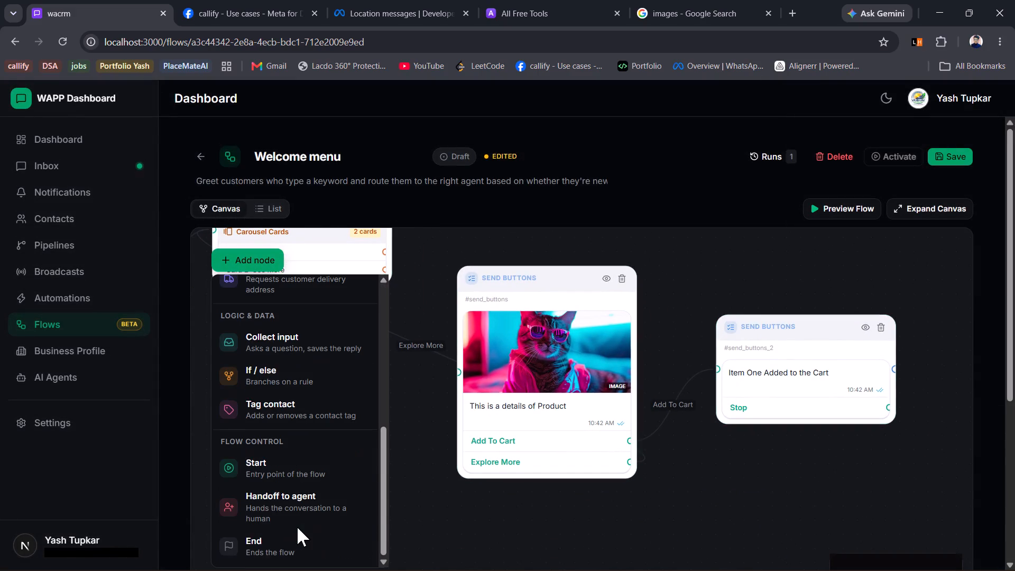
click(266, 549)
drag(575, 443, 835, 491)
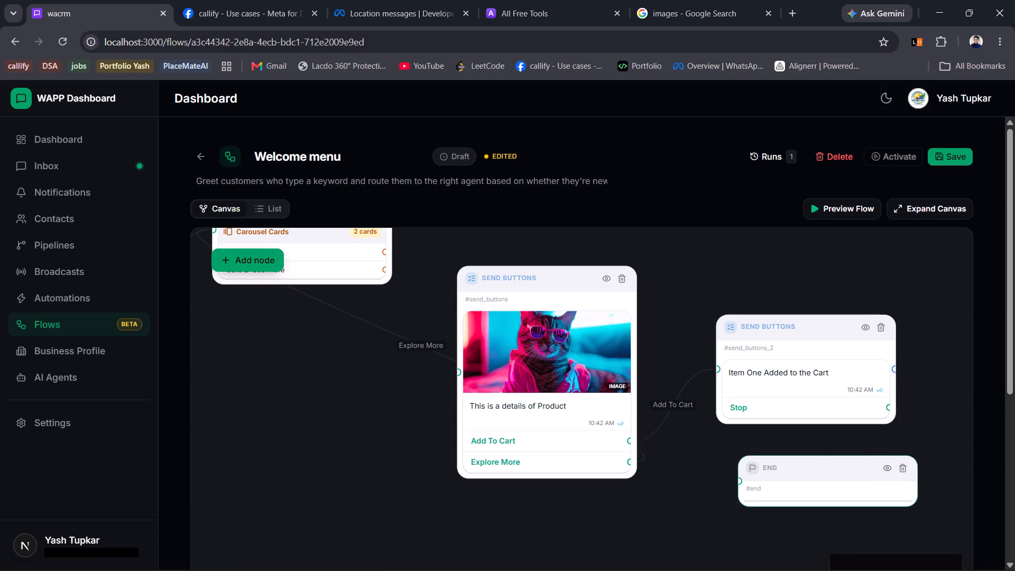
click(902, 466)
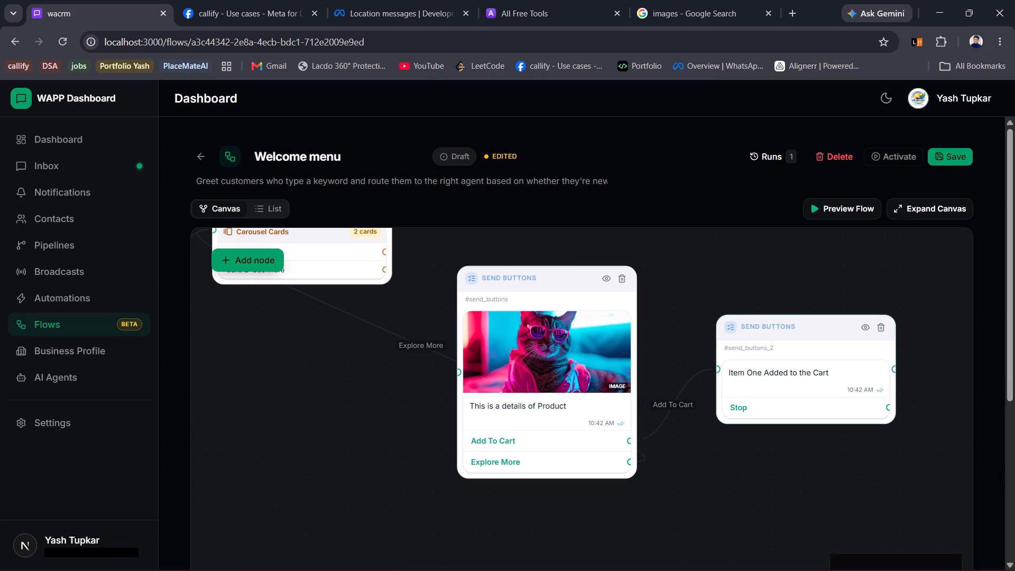
Append "Our" to the body text of the "Item One Added to the Cart" node.
click(839, 379)
click(945, 234)
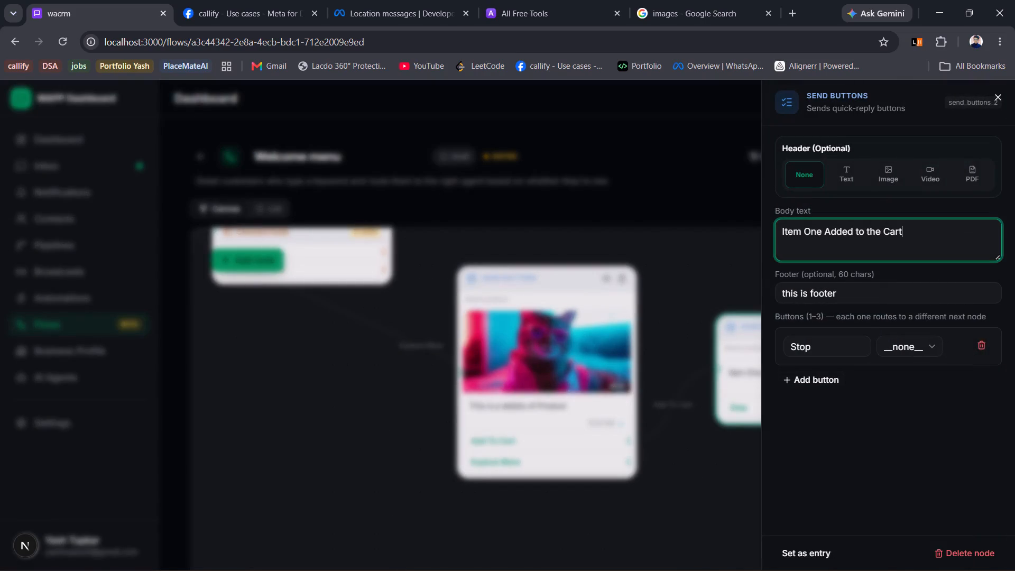
key(space)
text(O)
text(ur)
Delete the "Stop" button from the cart-confirmation Send Buttons node.
click(984, 347)
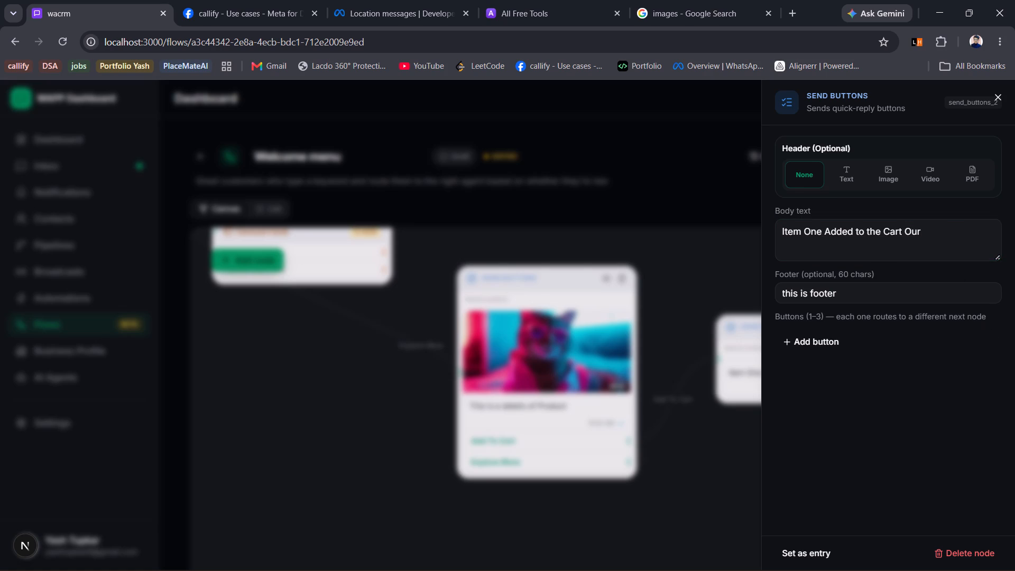
Append "Team Will reach you Thank you so much" to the cart-confirmation node's body text and close its settings.
click(936, 230)
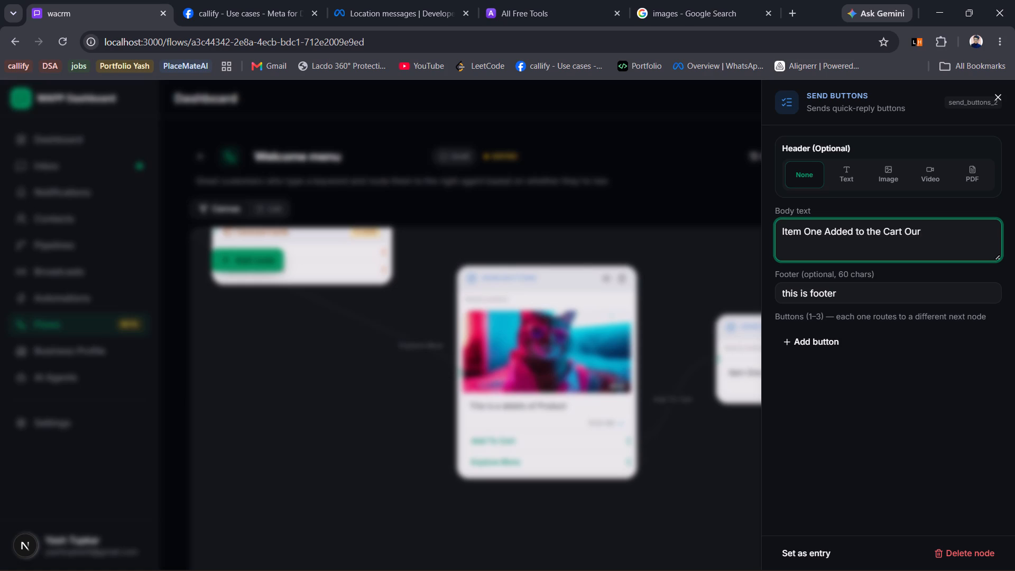
key(space)
text(Team Wo)
key(BackSpace)
text(ill reach)
key(space)
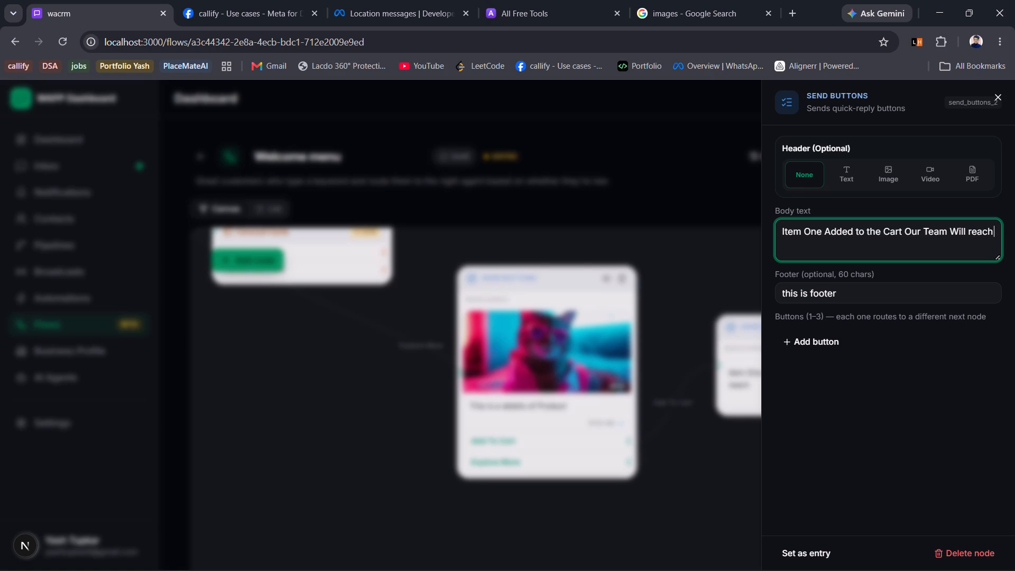
text(you)
key(space)
text(Thank you so much)
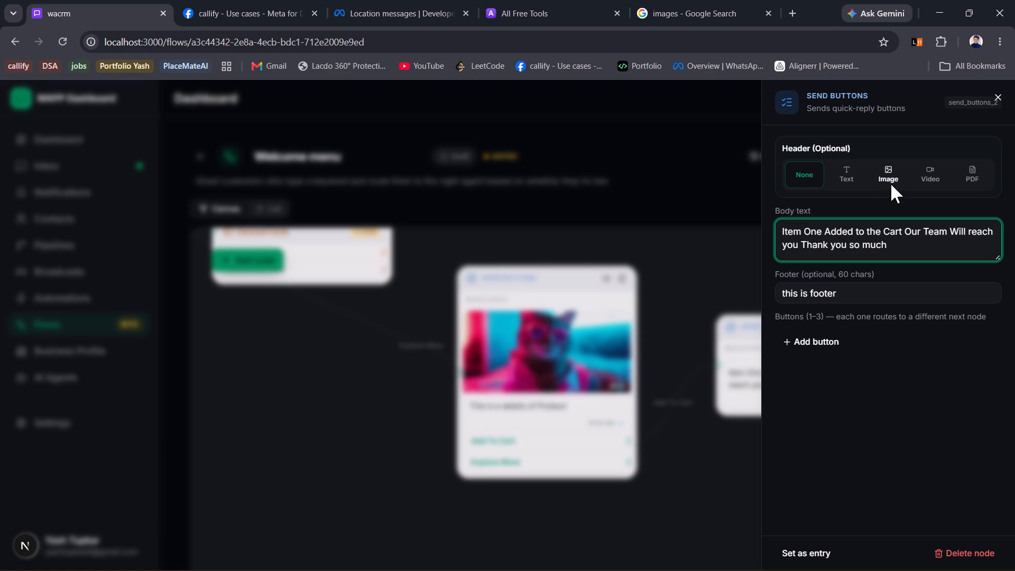
click(721, 294)
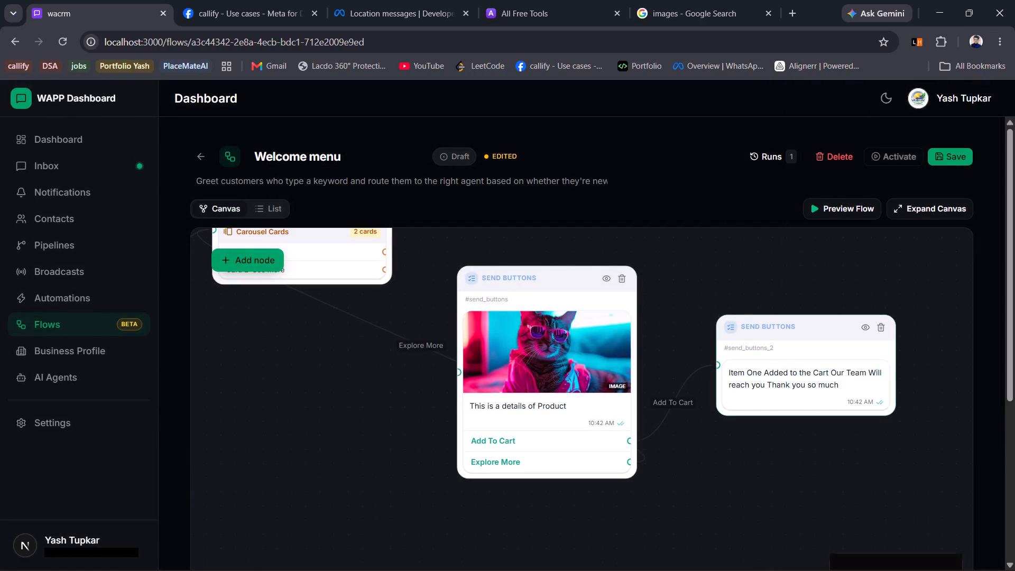
Reposition the cart-confirmation Send Buttons node slightly closer to the product-details node, leaving its contents as they are.
drag(813, 370, 814, 446)
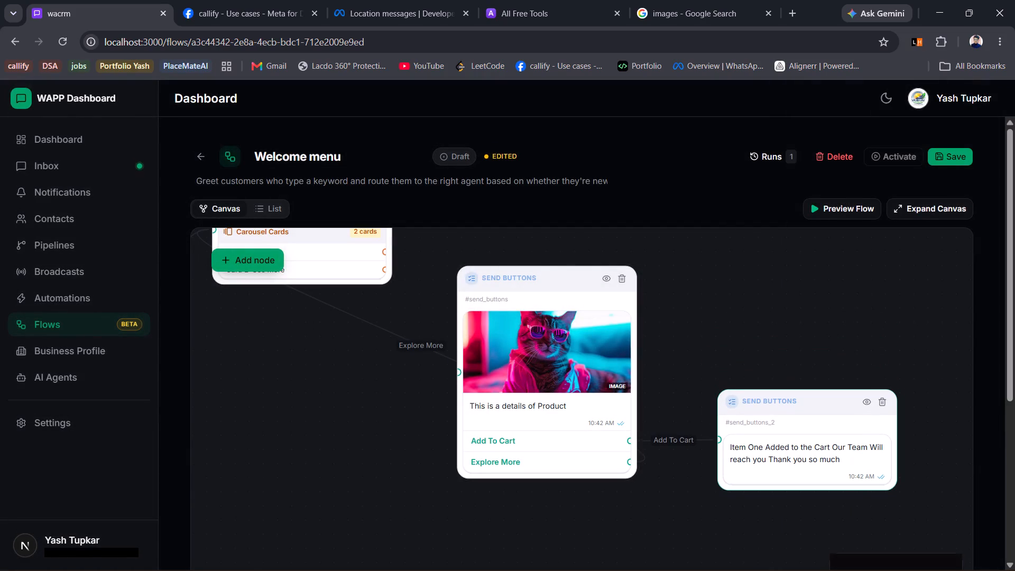
drag(814, 452, 799, 376)
click(799, 376)
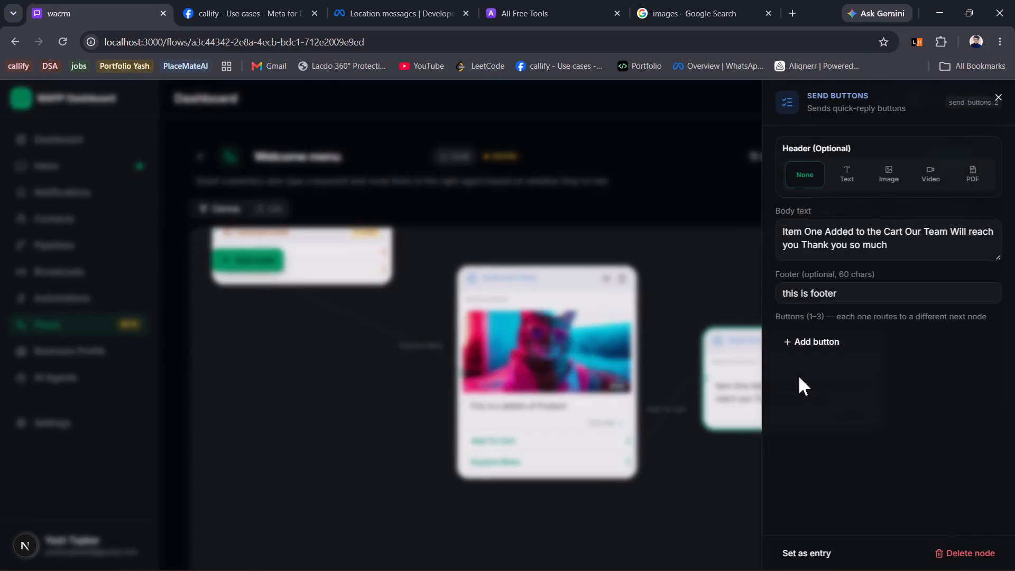
click(702, 290)
scroll(702, 290, down, 1)
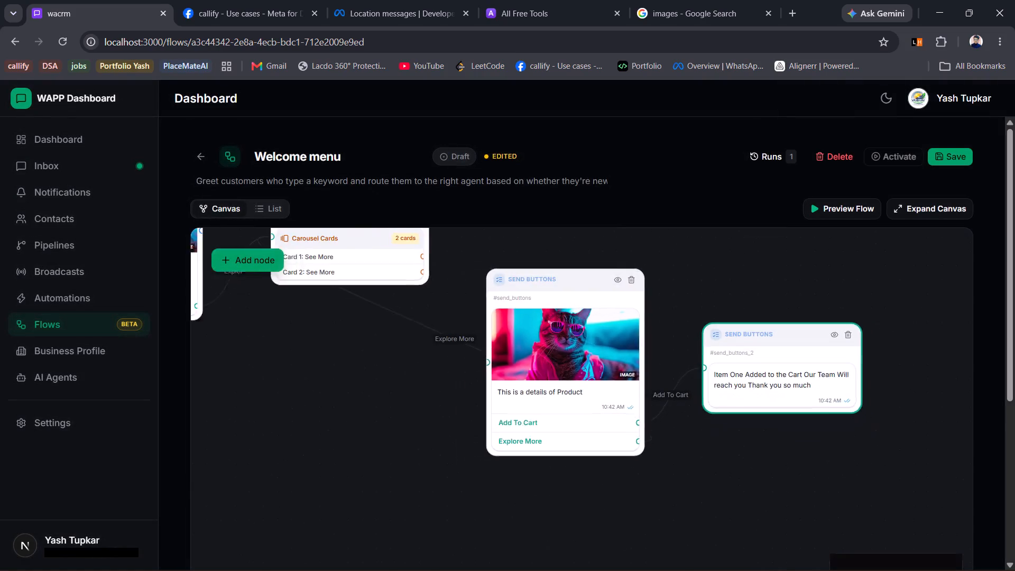
Reposition the Send Carousel node higher on the canvas and slightly closer to the welcome Send Buttons node.
scroll(702, 290, down, 1)
scroll(983, 263, down, 2)
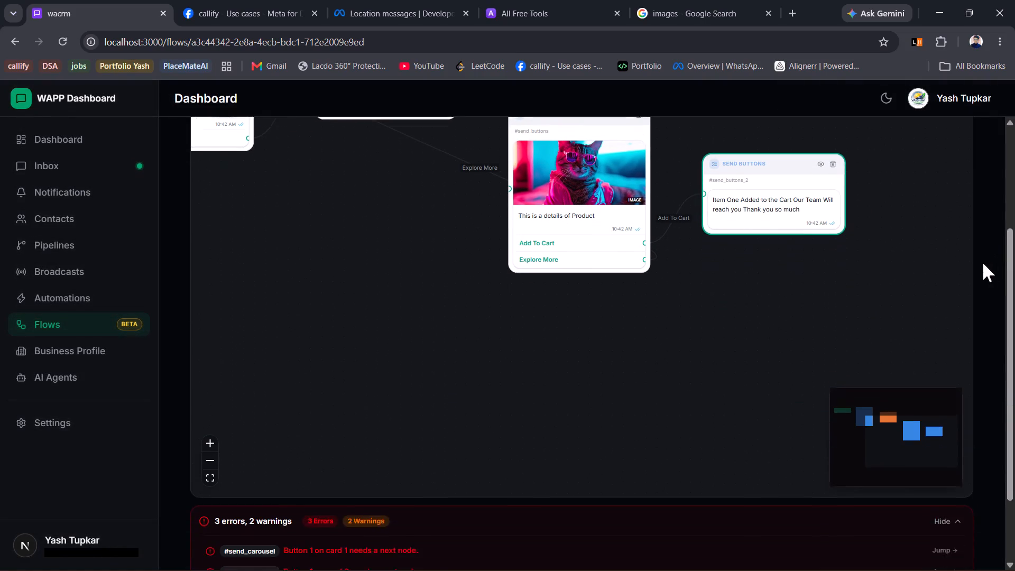
scroll(983, 263, up, 1)
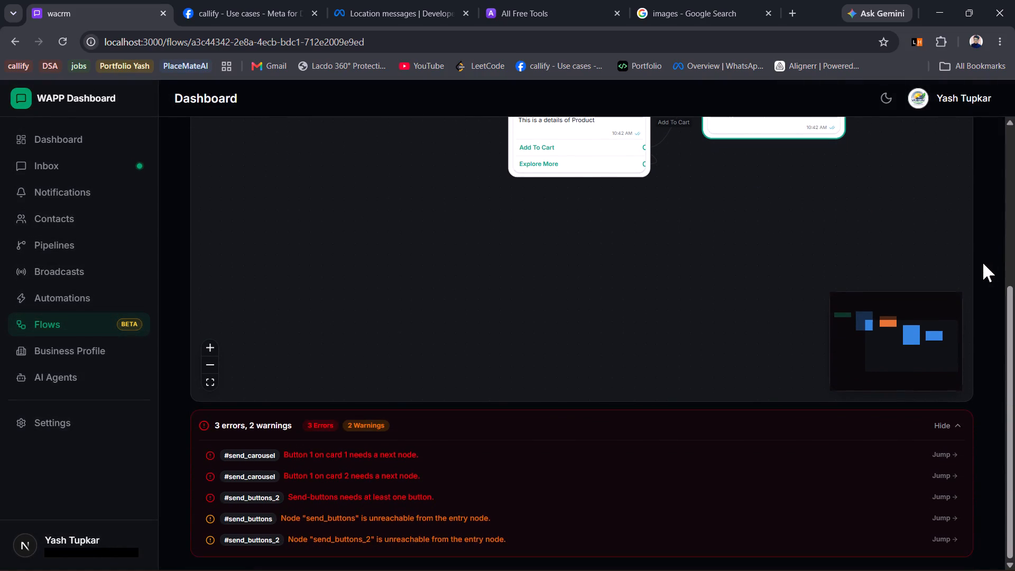
scroll(983, 263, up, 2)
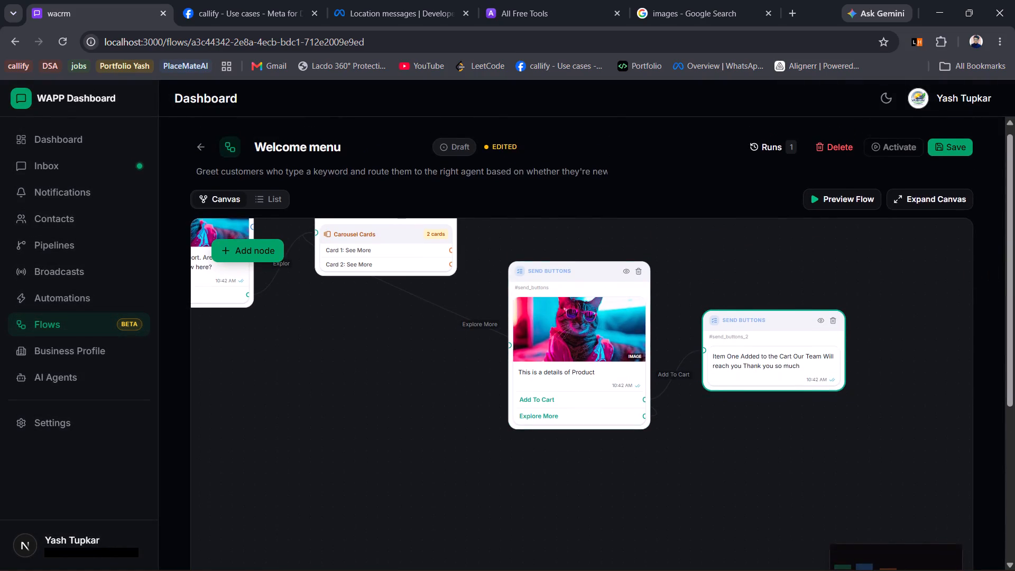
drag(338, 389, 634, 488)
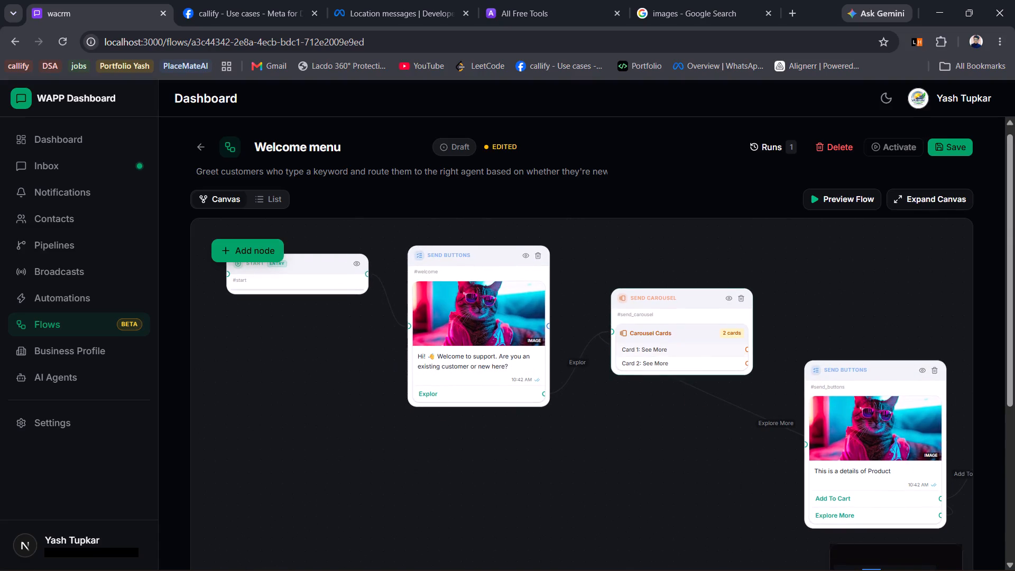
drag(689, 326, 659, 290)
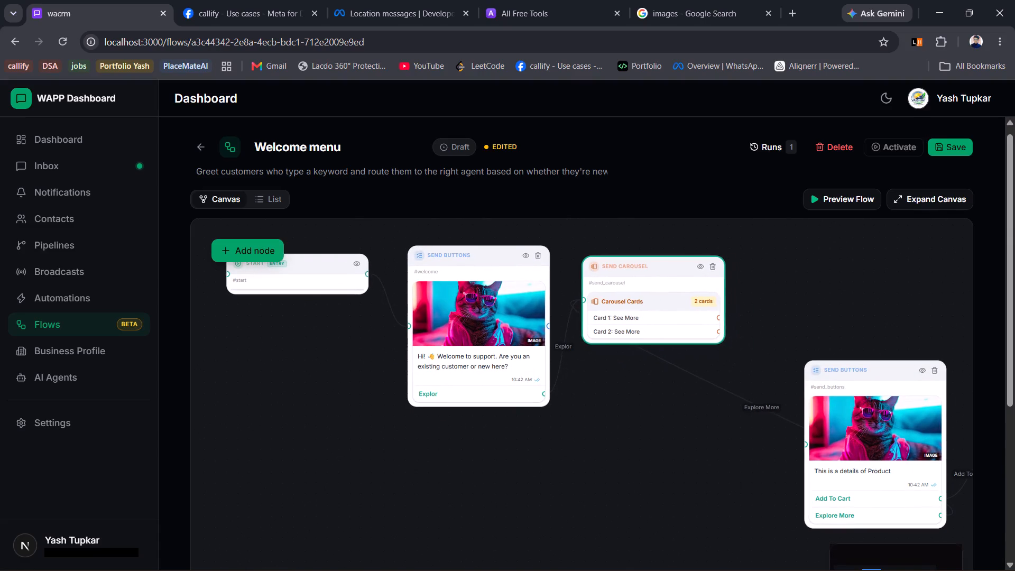
drag(659, 290, 671, 286)
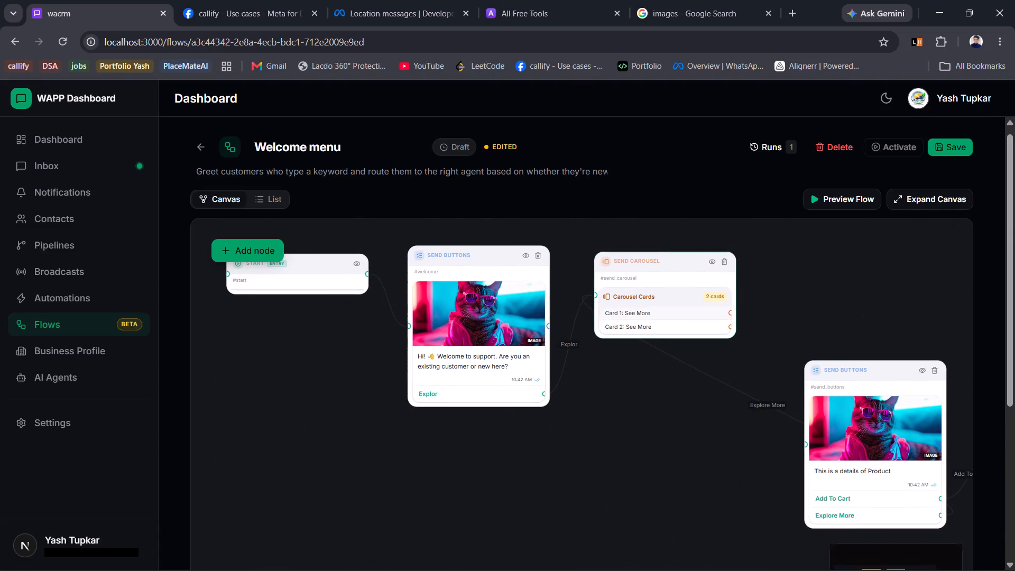
Connect Card 1's "See More" button to the product-details Send Buttons node and move that node closer to the carousel.
drag(730, 312, 810, 453)
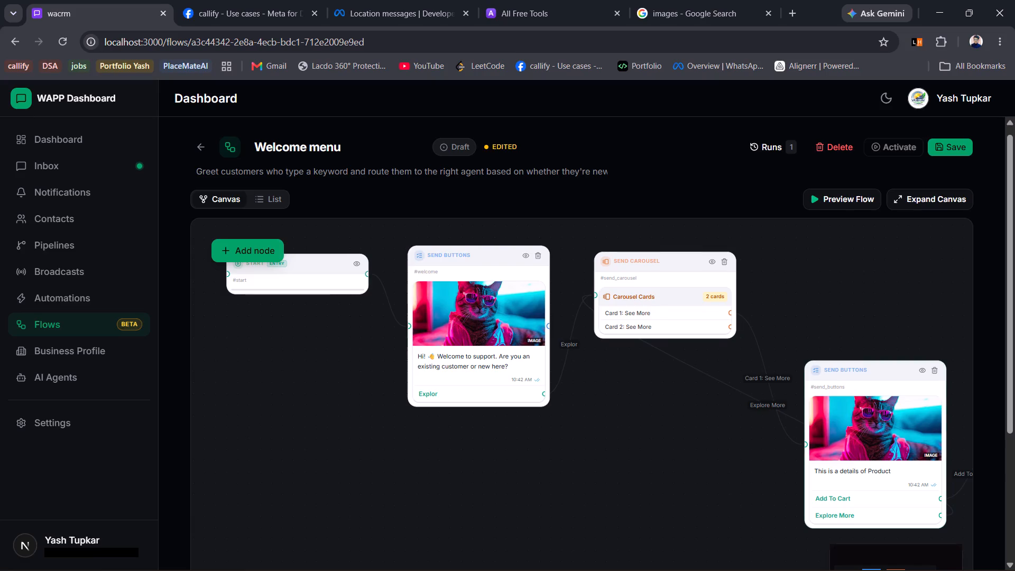
drag(876, 398, 814, 409)
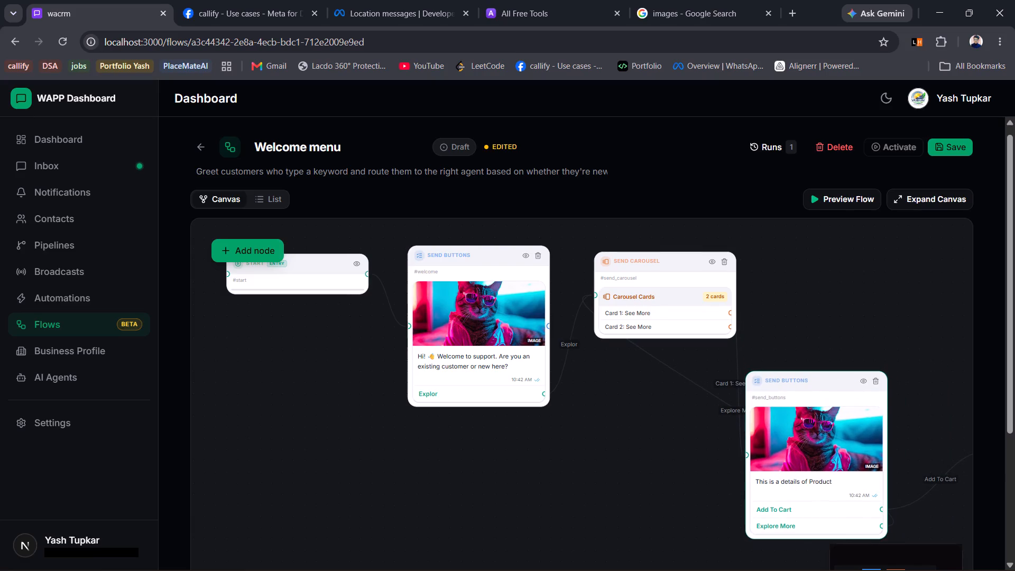
Review the whole flow layout and the list of validation errors below the canvas.
scroll(848, 303, left, 1)
drag(848, 303, 461, 300)
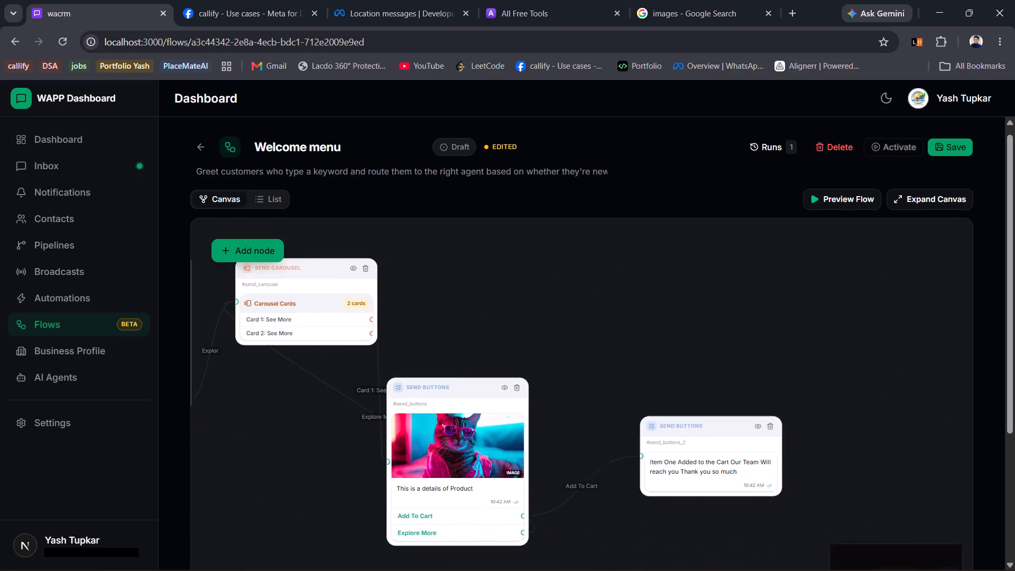
drag(461, 300, 626, 294)
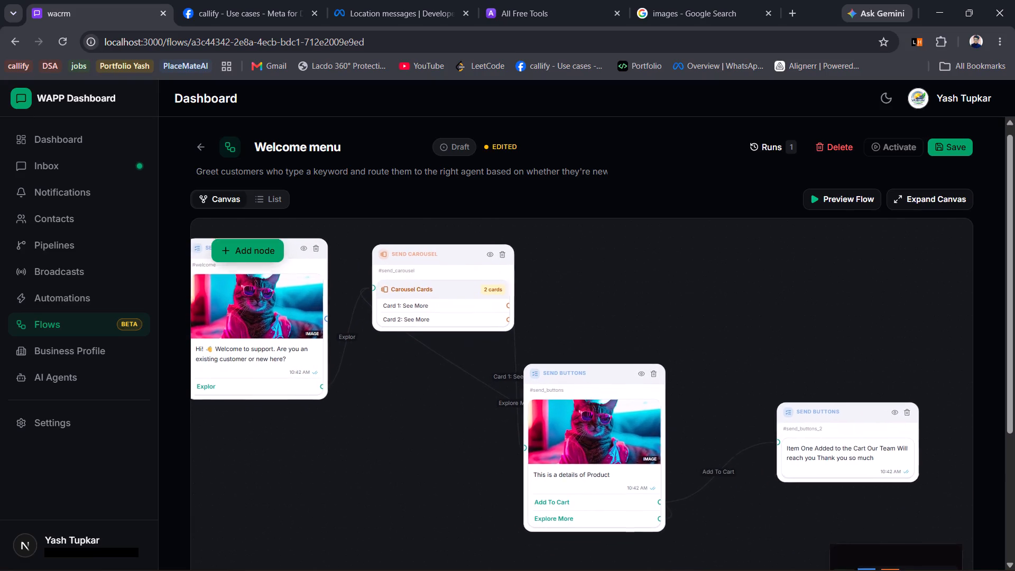
drag(626, 294, 633, 285)
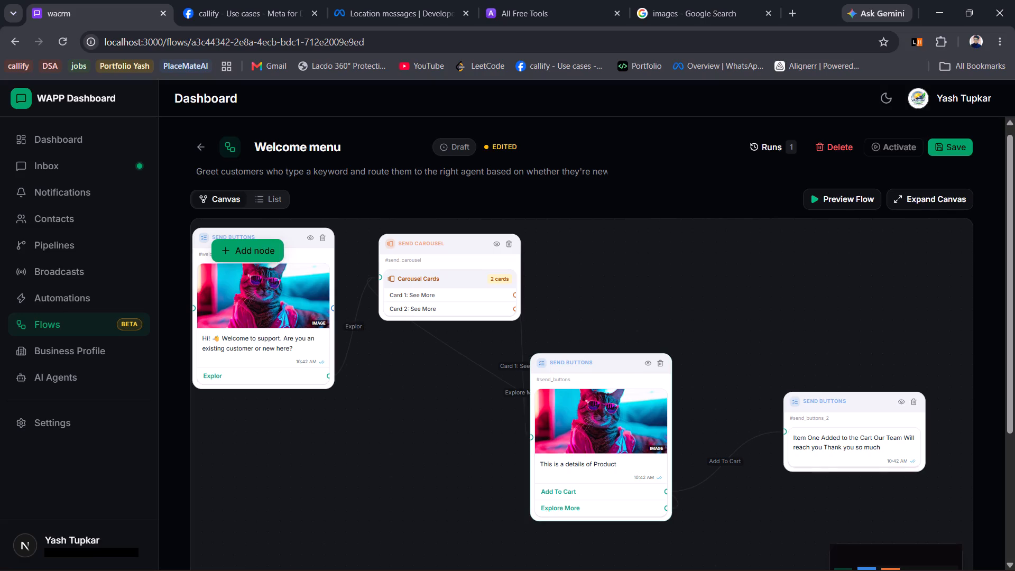
drag(418, 481, 497, 481)
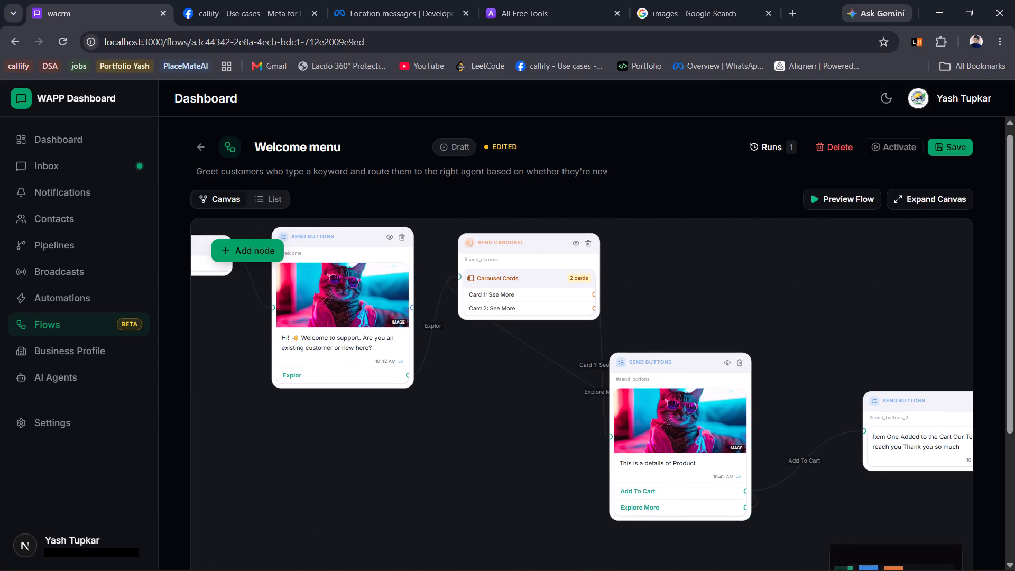
scroll(491, 481, down, 3)
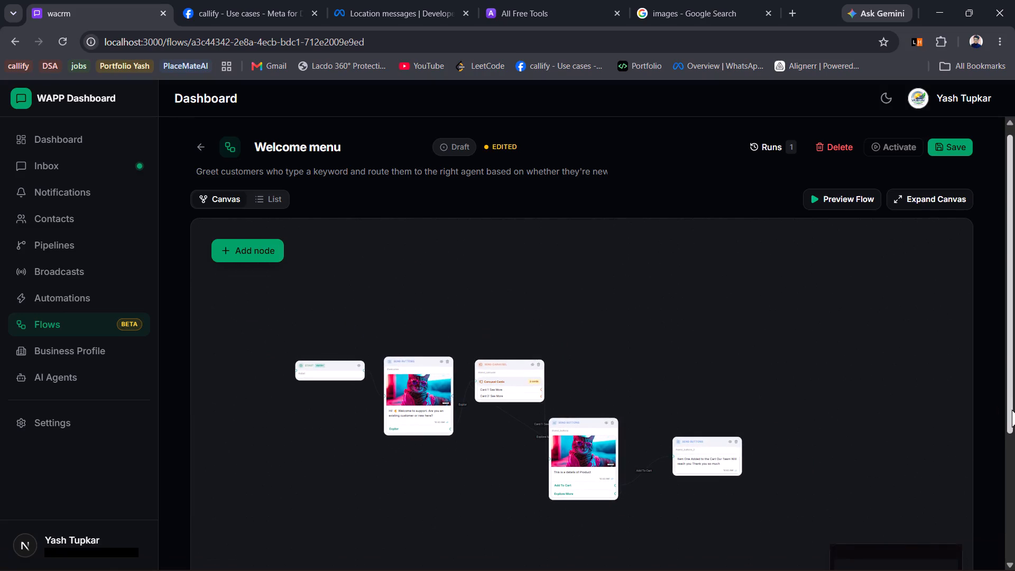
scroll(998, 420, down, 2)
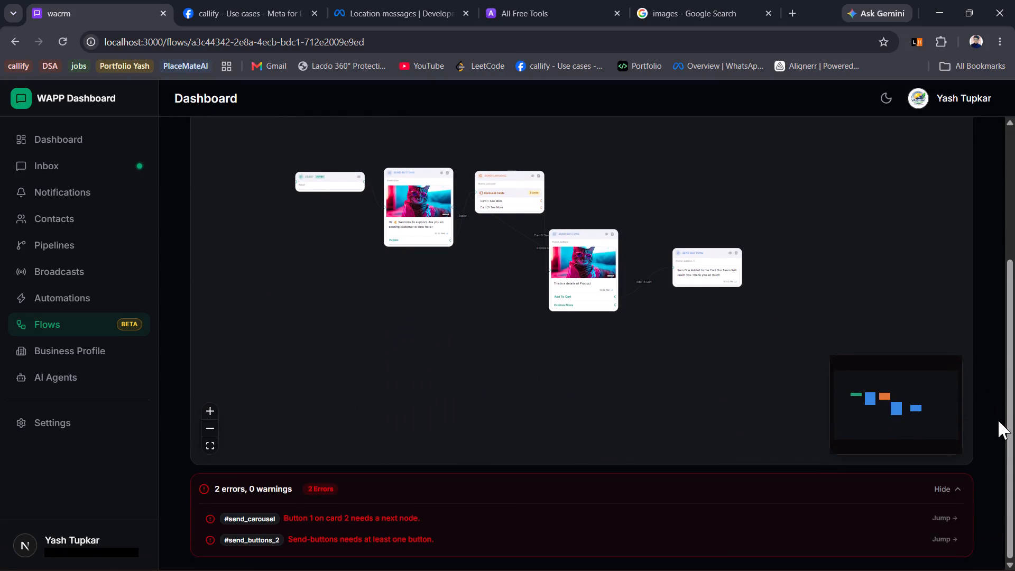
scroll(998, 420, right, 2)
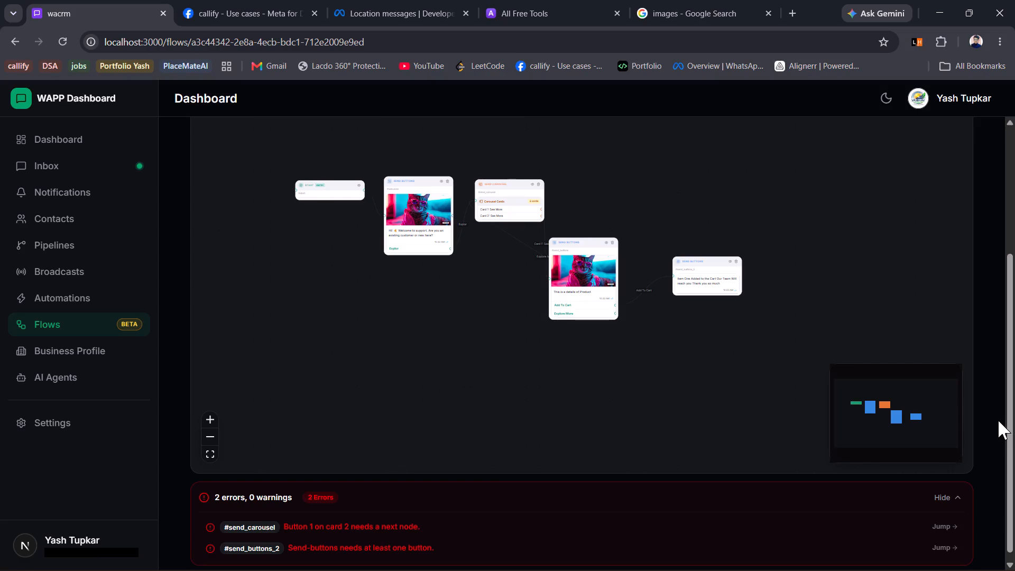
scroll(998, 420, right, 1)
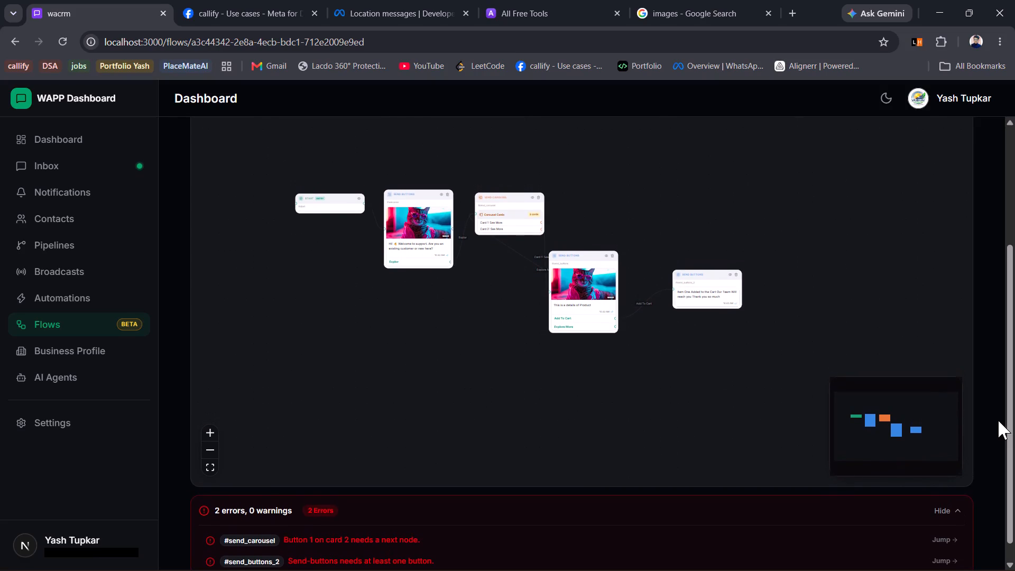
scroll(998, 420, right, 3)
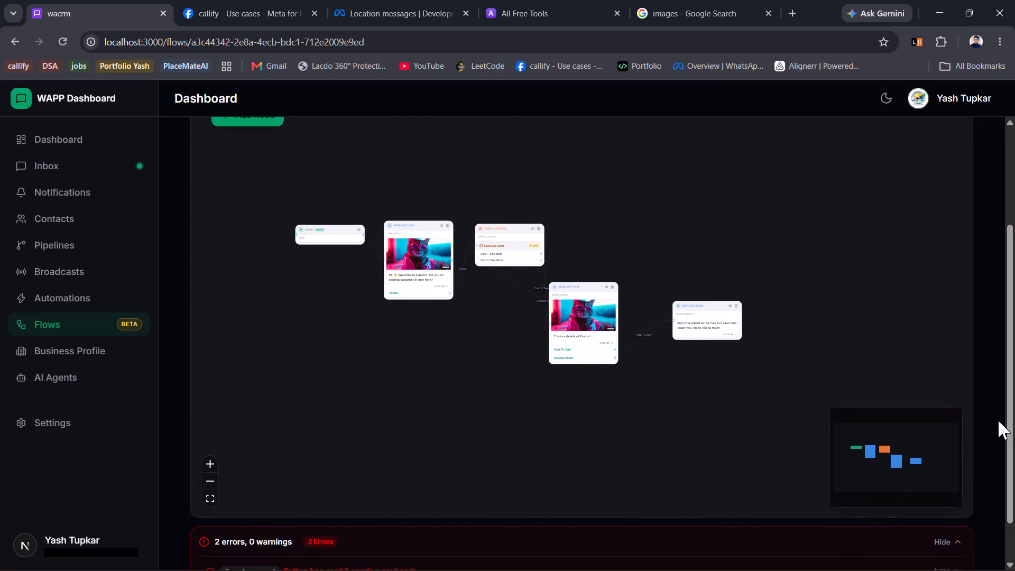
scroll(998, 420, right, 2)
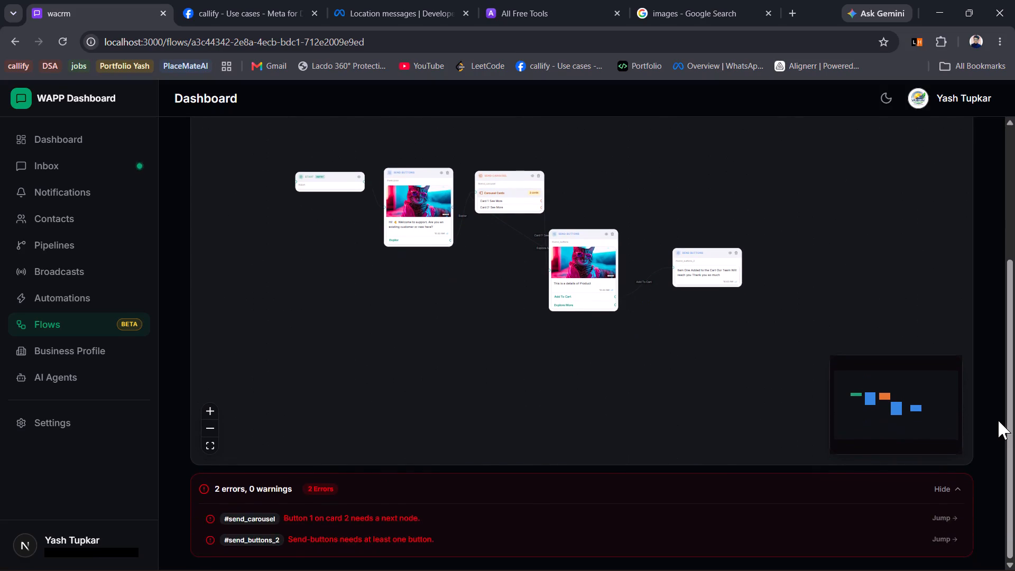
scroll(998, 420, right, 1)
Route Card 2's "See More" button in the Send Carousel node to send_buttons and close its settings.
click(514, 204)
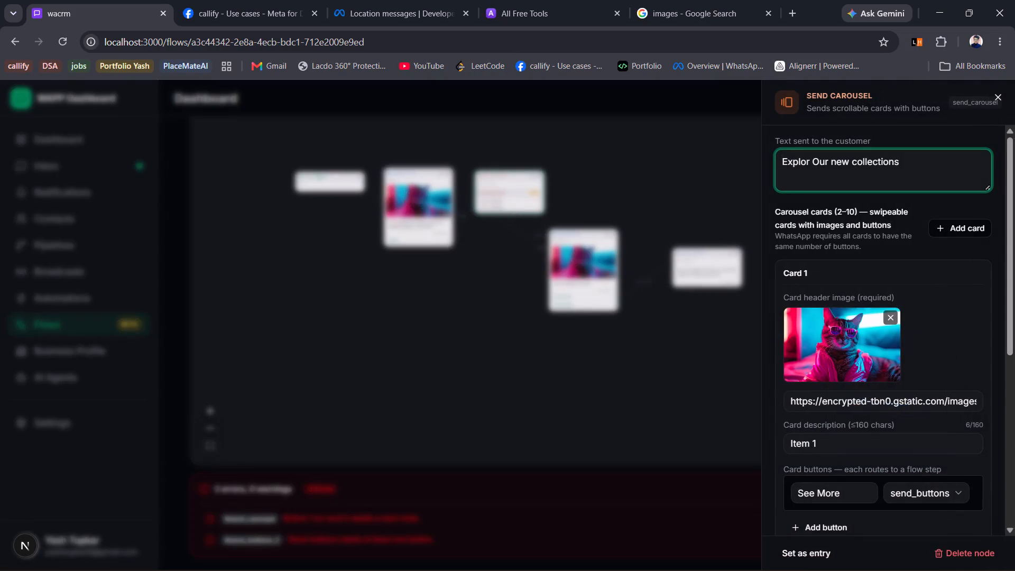
scroll(907, 403, down, 4)
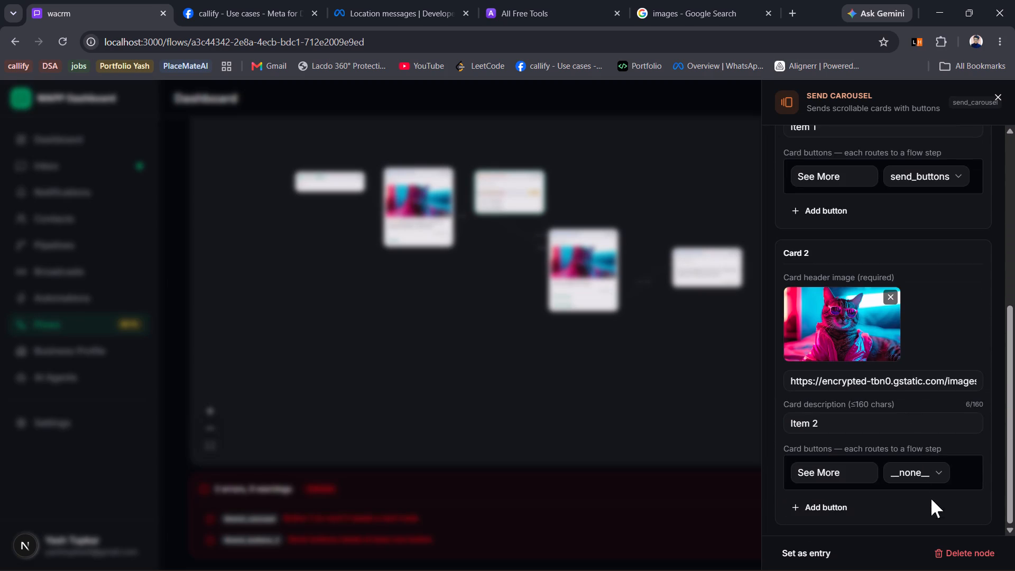
click(915, 471)
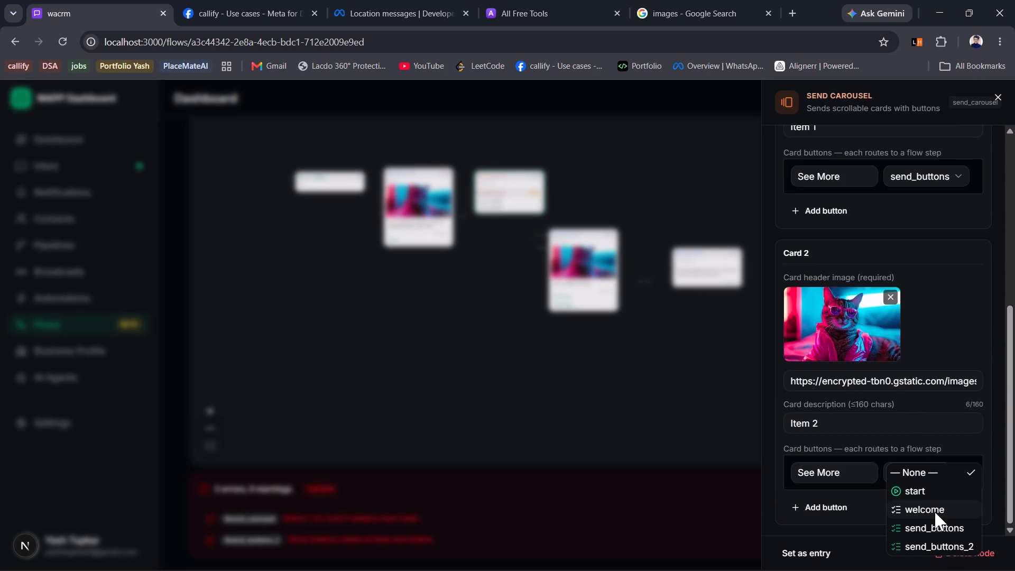
scroll(935, 512, down, 1)
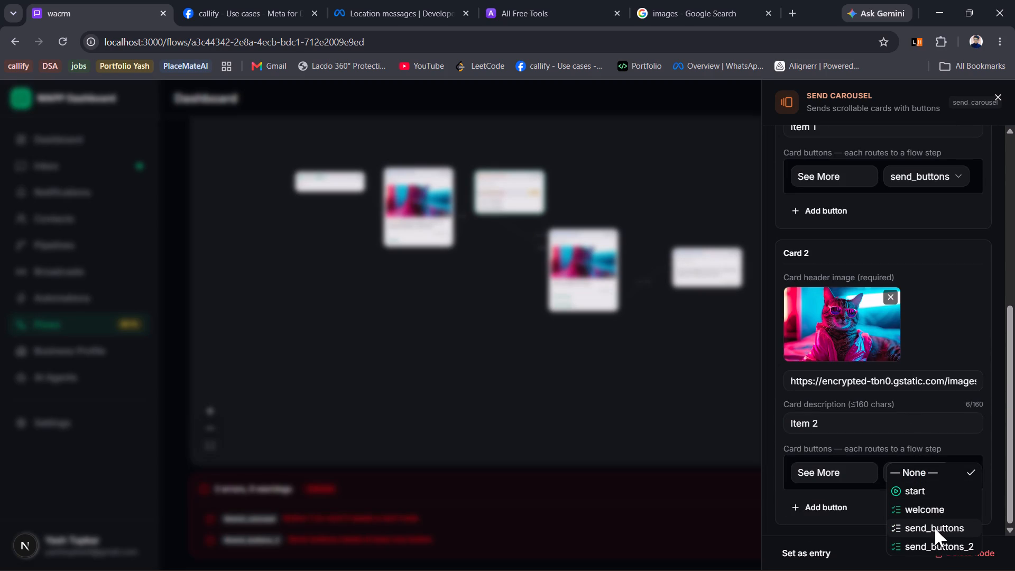
click(935, 528)
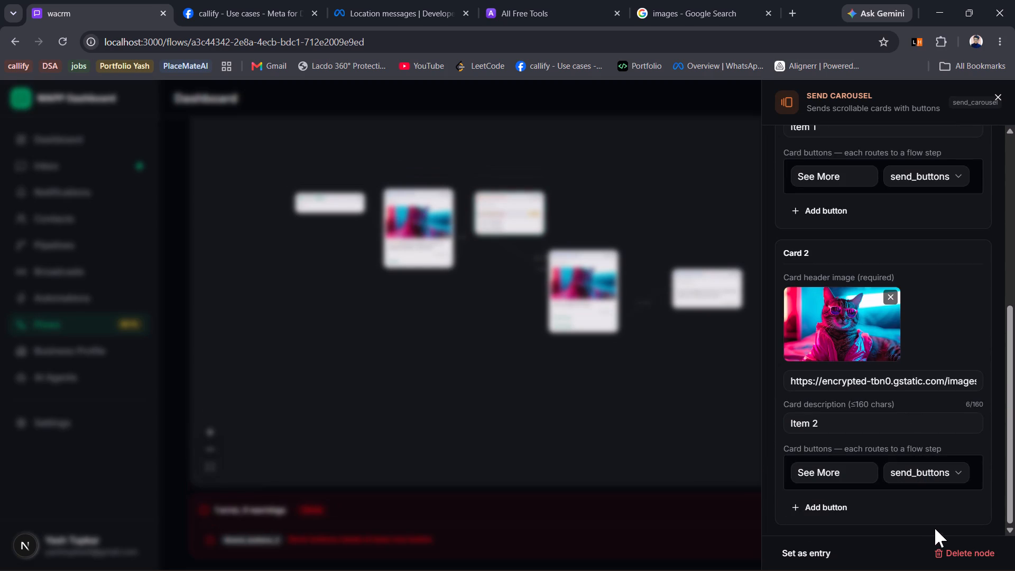
click(602, 440)
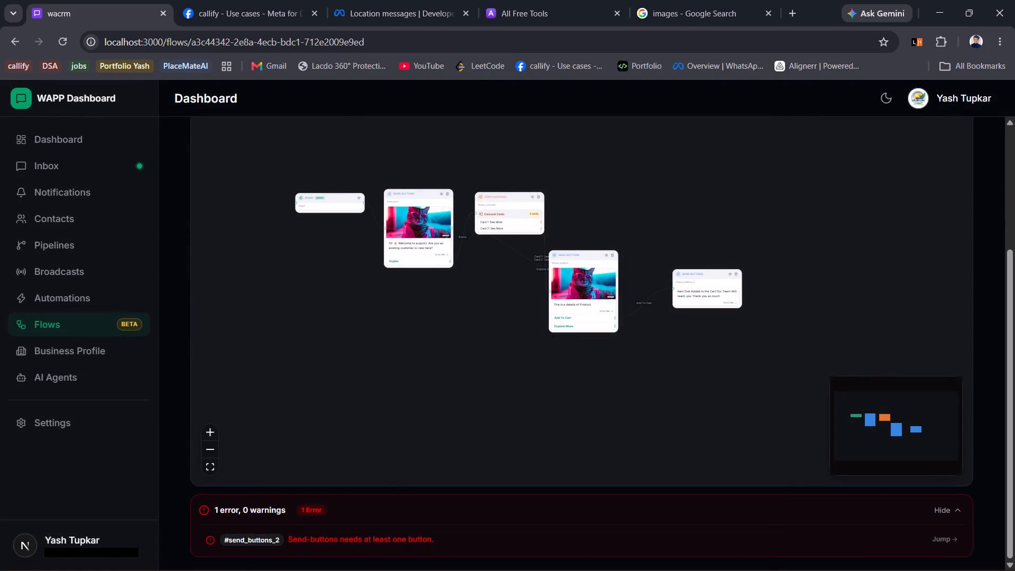
Add a button labelled "OK" to the cart-confirmation Send Buttons node, leave its next node at None, and close the settings.
click(713, 296)
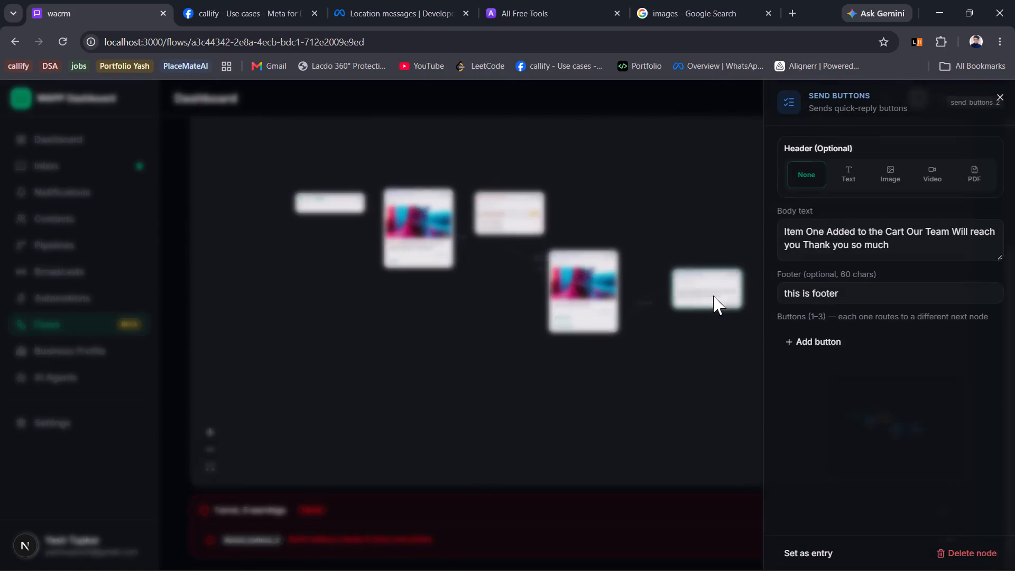
click(801, 340)
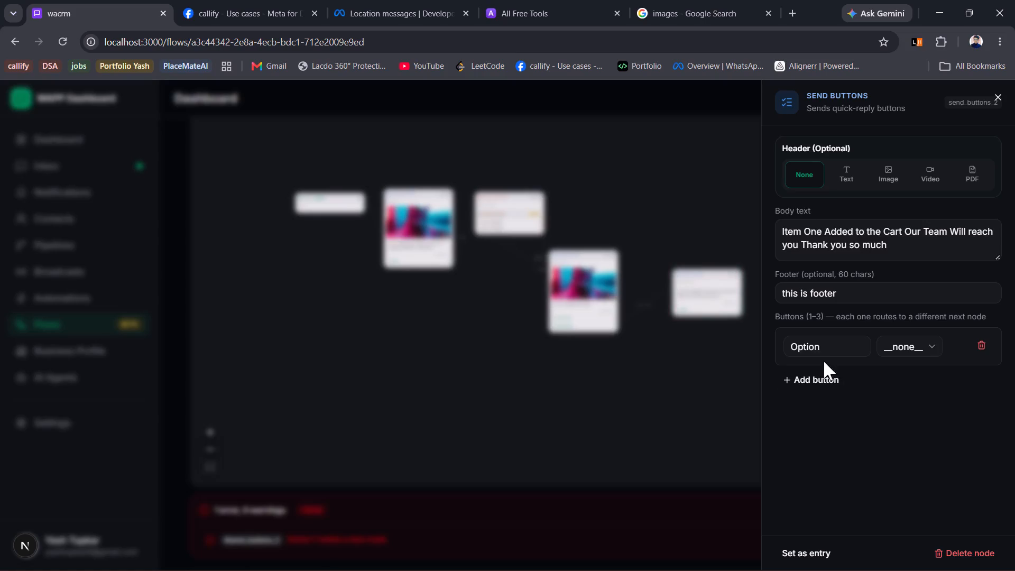
click(816, 348)
drag(834, 347, 752, 348)
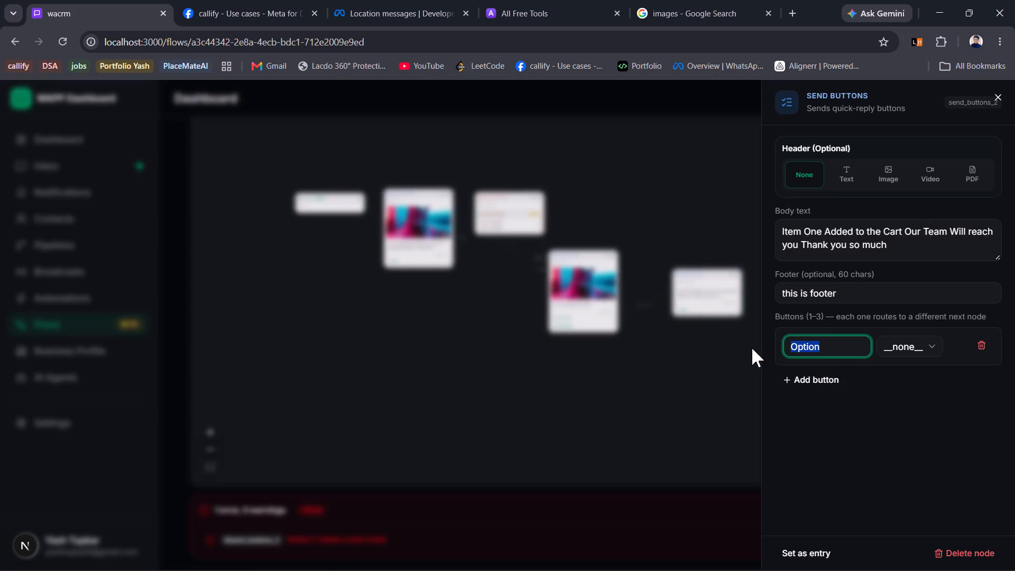
text(OK)
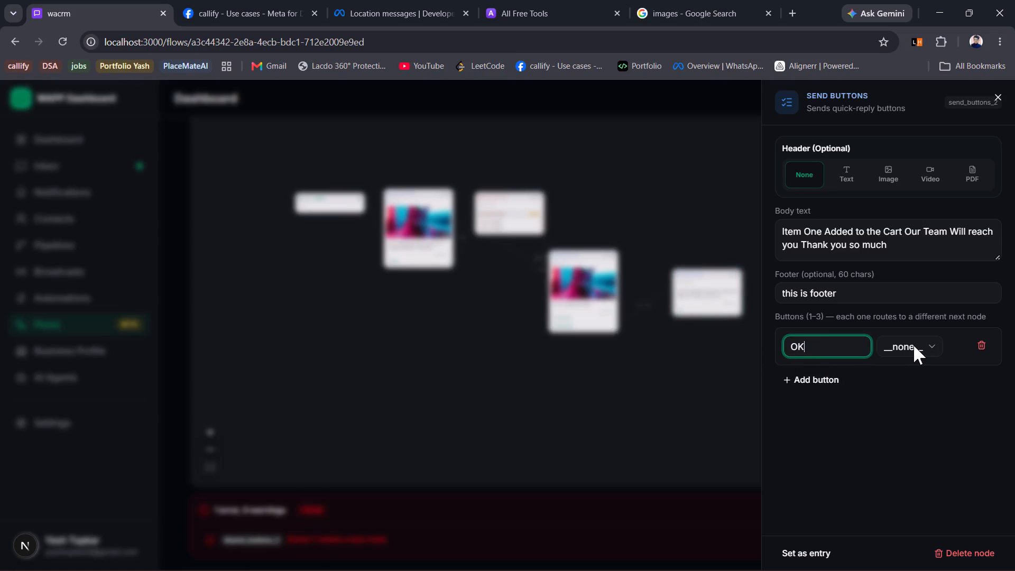
click(914, 345)
click(914, 345)
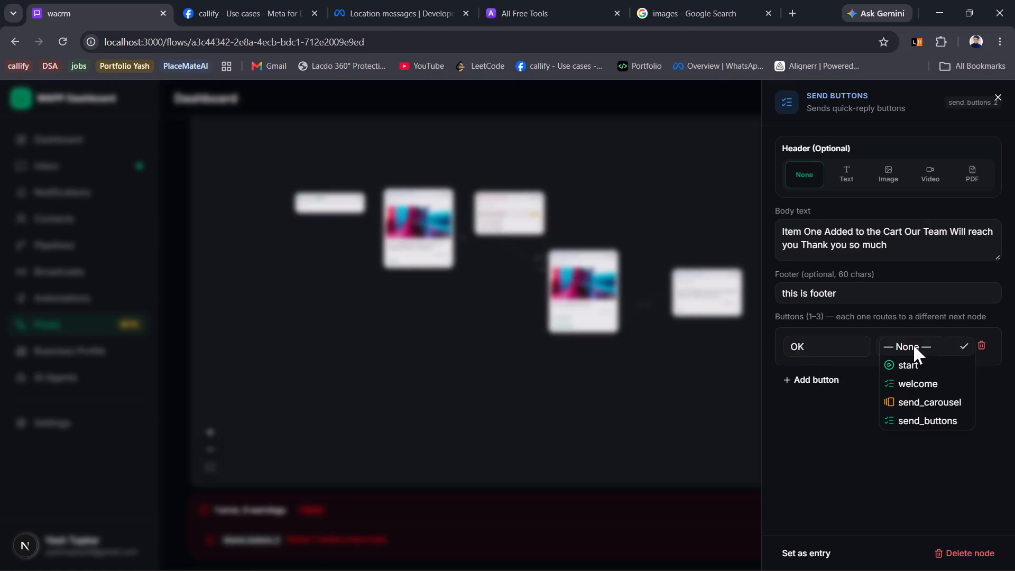
click(678, 454)
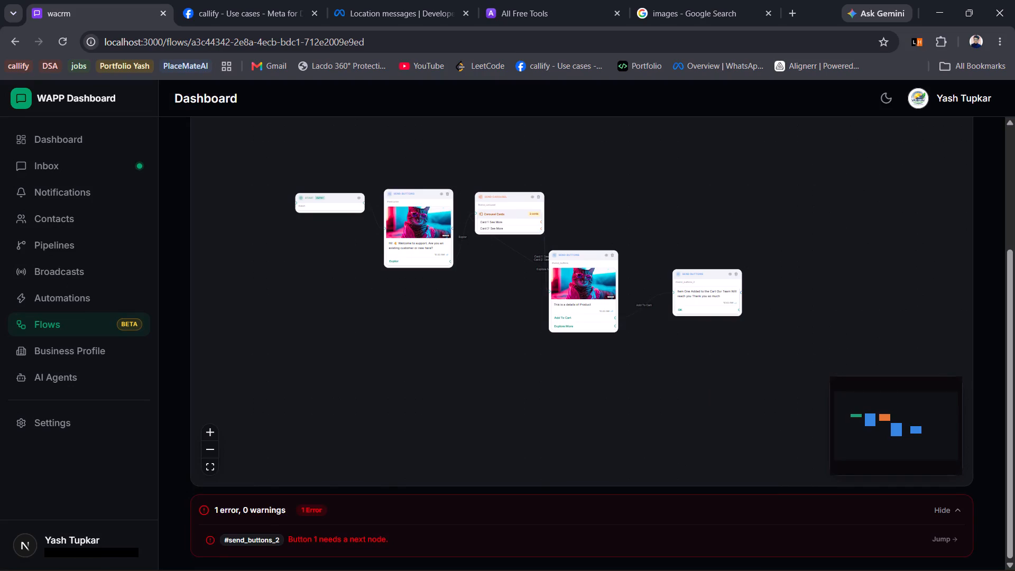
Expand the canvas to fullscreen, add a Handoff to agent node, and place it beyond the cart-confirmation Send Buttons node.
drag(289, 205, 295, 327)
drag(307, 231, 334, 301)
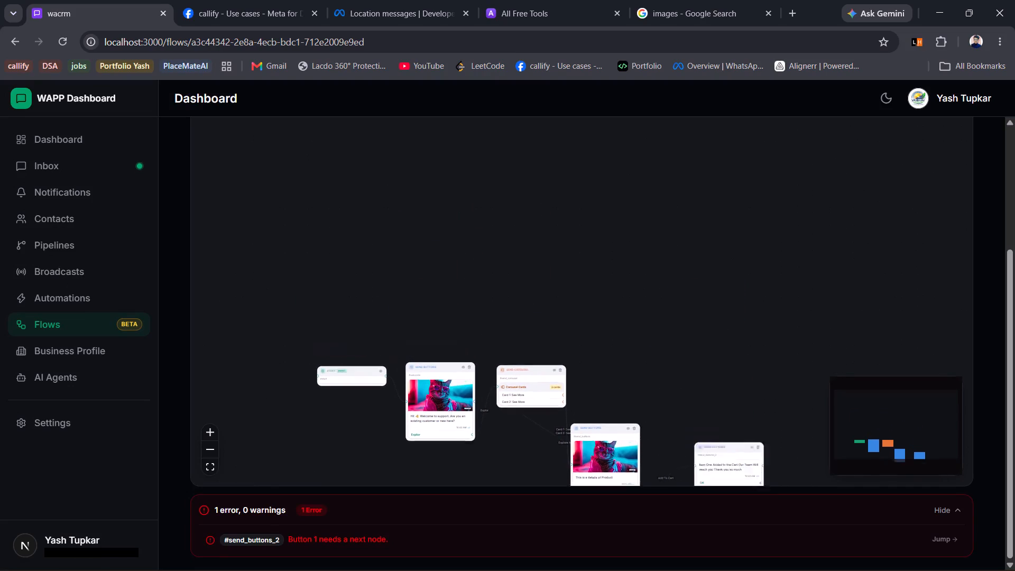
drag(334, 301, 281, 185)
scroll(169, 260, up, 4)
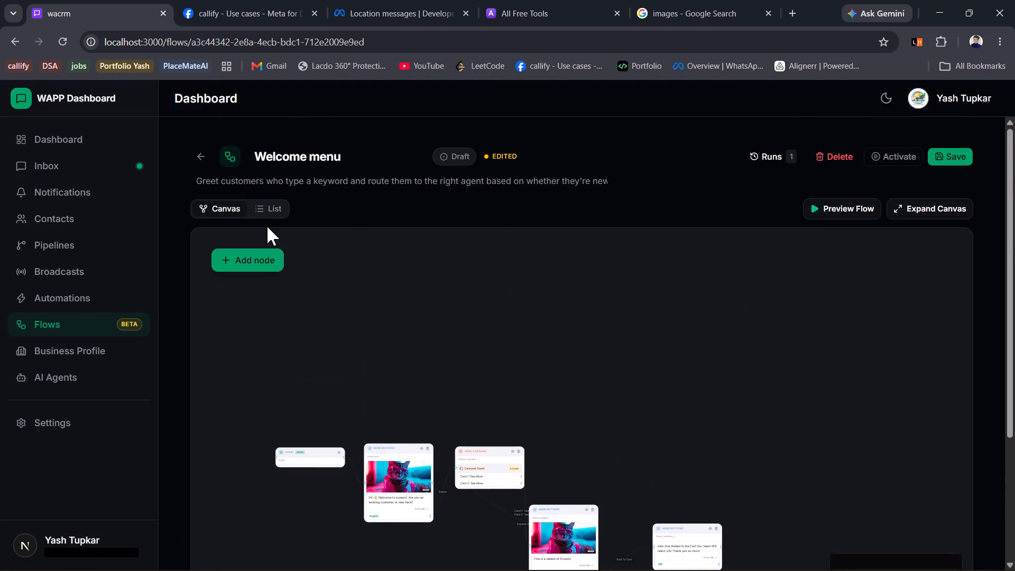
click(251, 262)
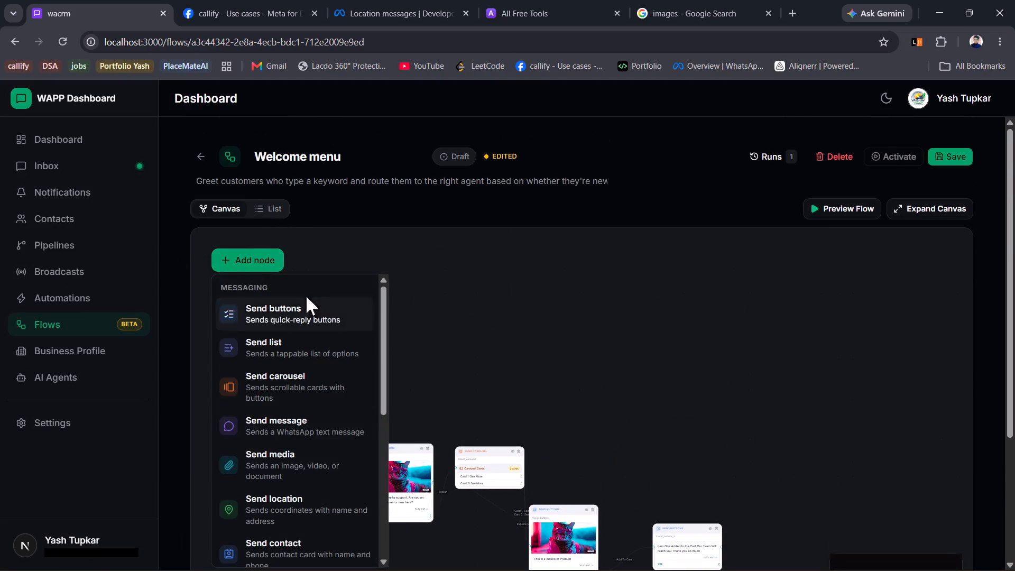
click(941, 203)
click(941, 203)
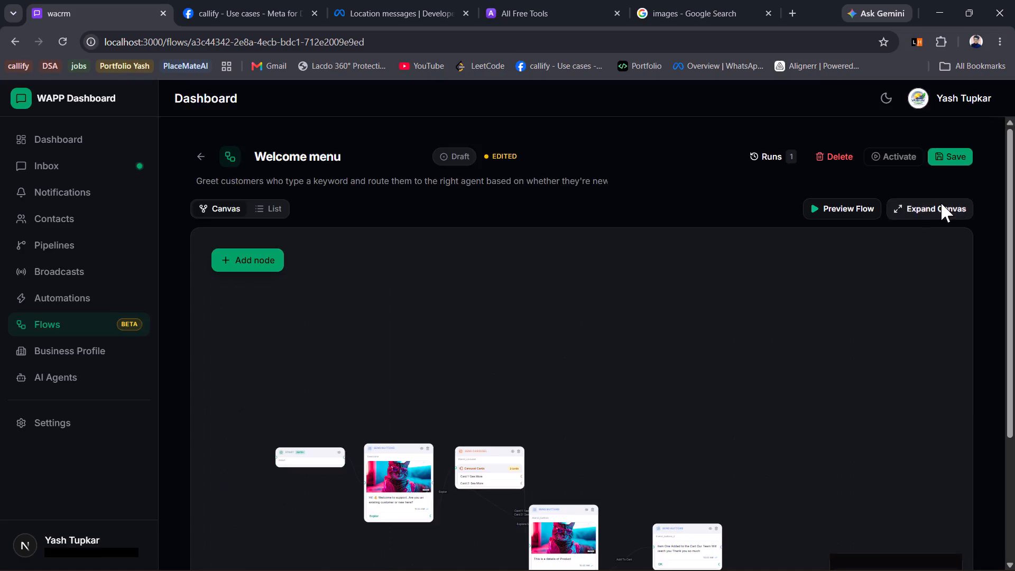
click(61, 114)
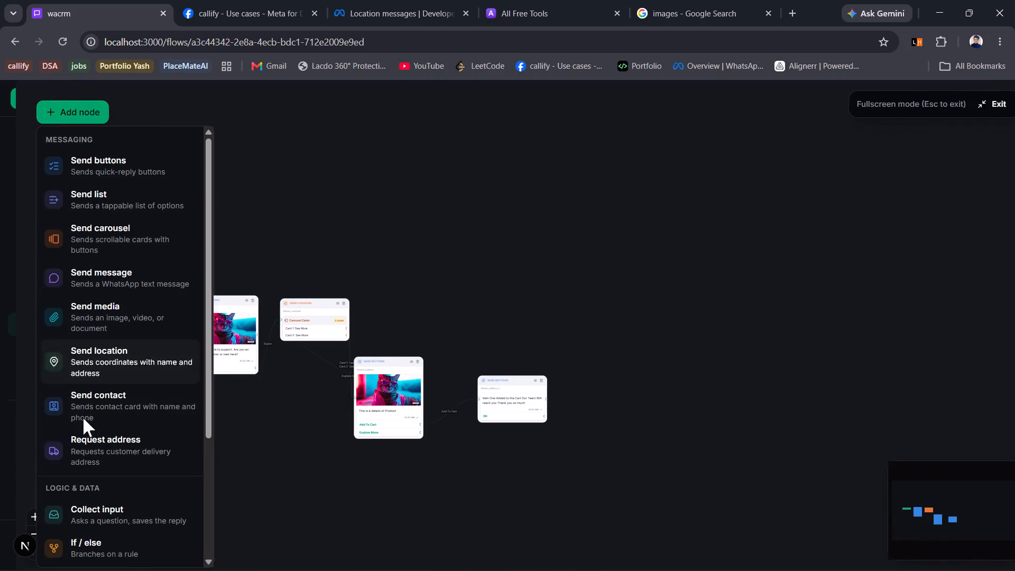
scroll(109, 386, down, 1)
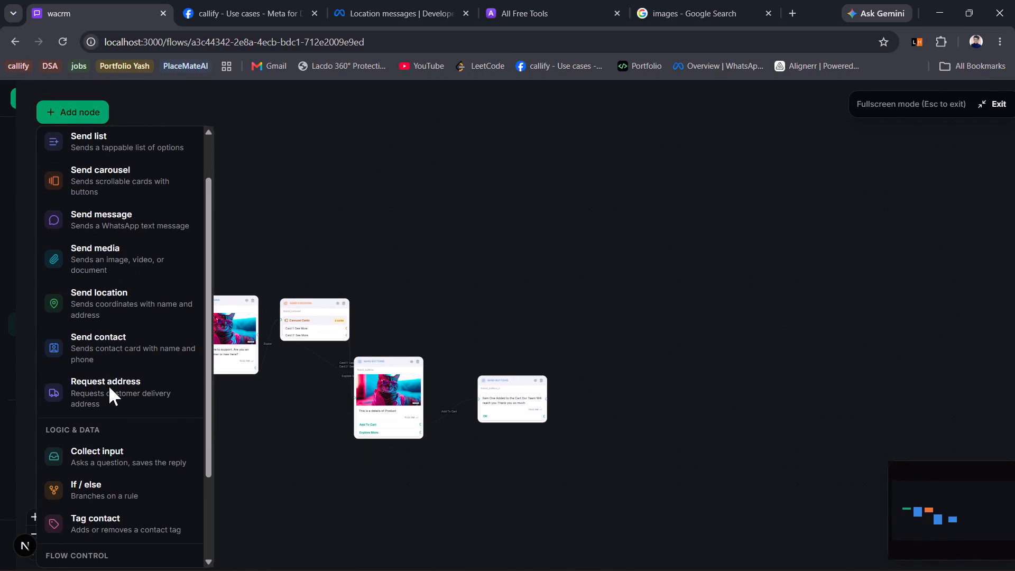
scroll(109, 386, up, 1)
scroll(109, 386, down, 3)
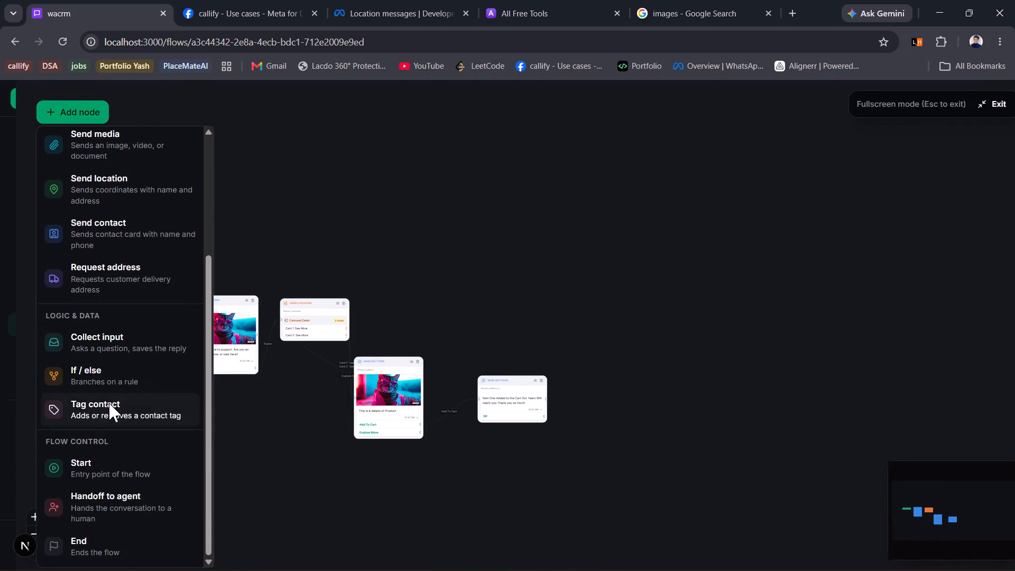
click(112, 502)
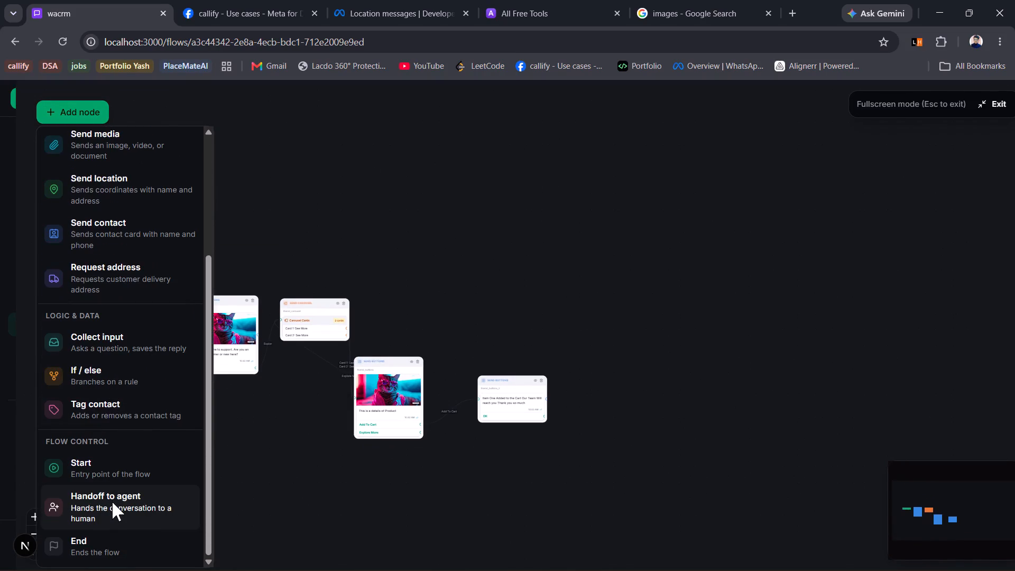
drag(522, 326, 622, 391)
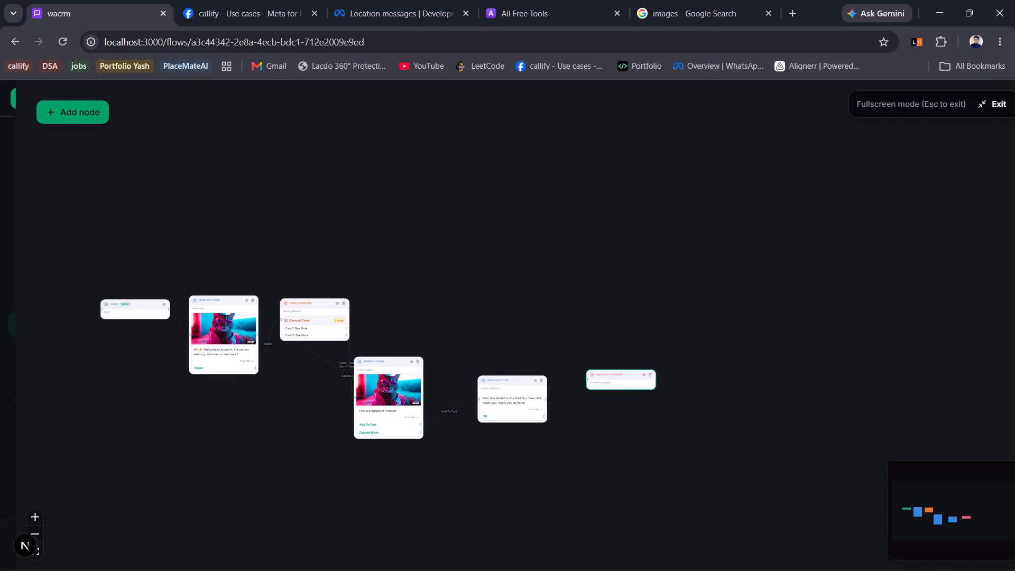
drag(622, 391, 622, 405)
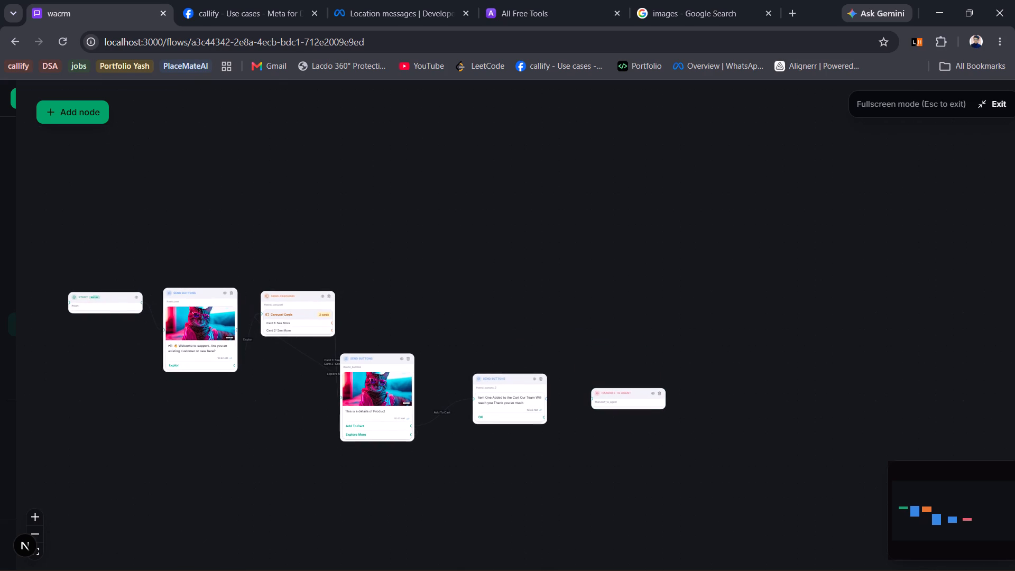
Connect the cart-confirmation node's "OK" button to the Handoff to Agent node and exit fullscreen mode.
click(39, 554)
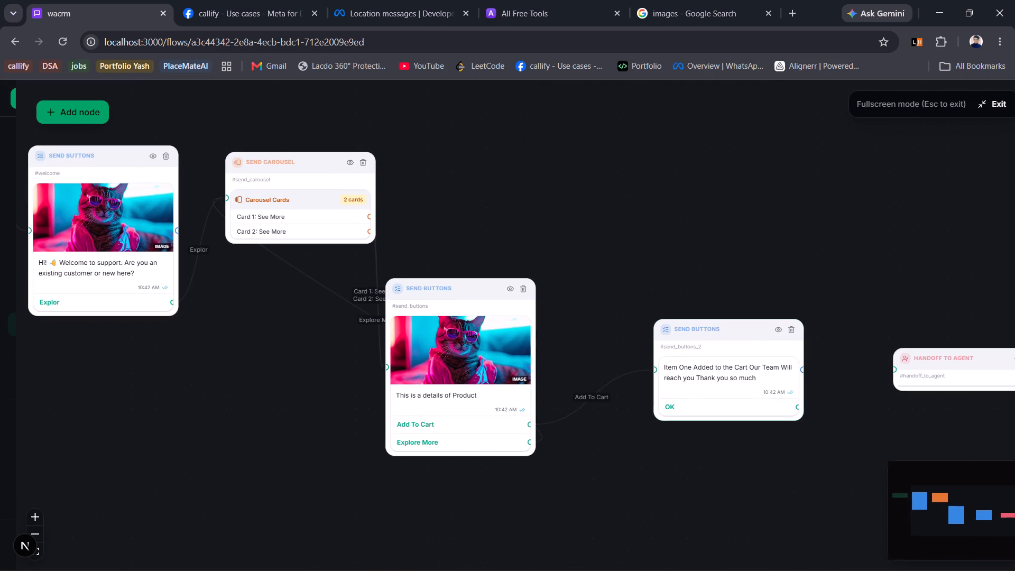
drag(797, 407, 897, 372)
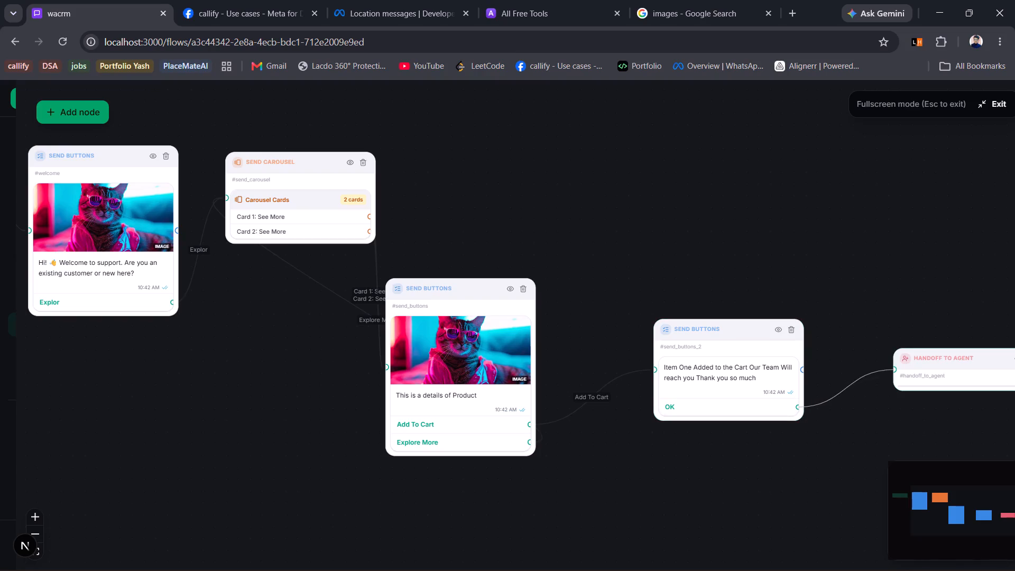
drag(897, 372, 897, 372)
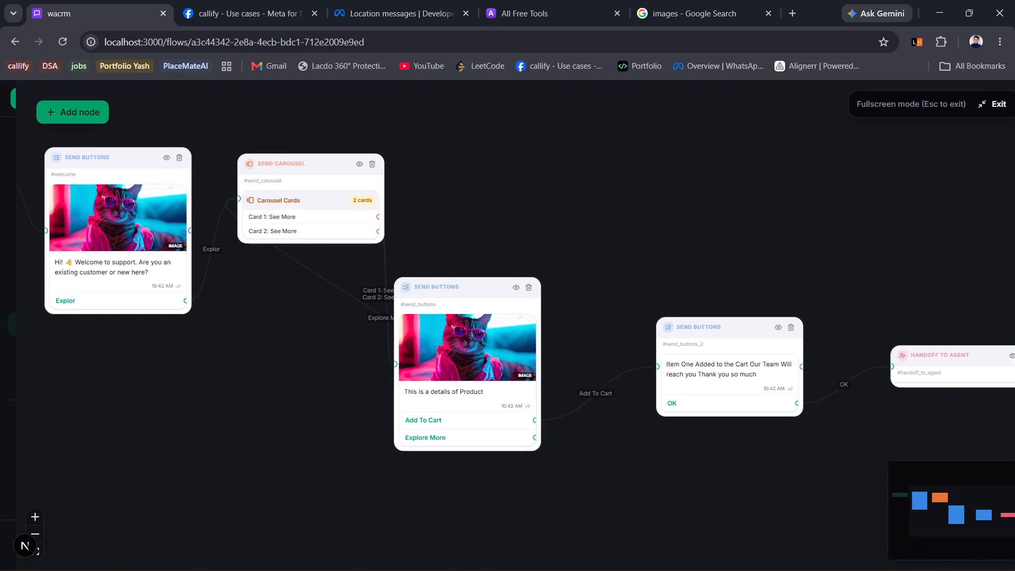
click(985, 106)
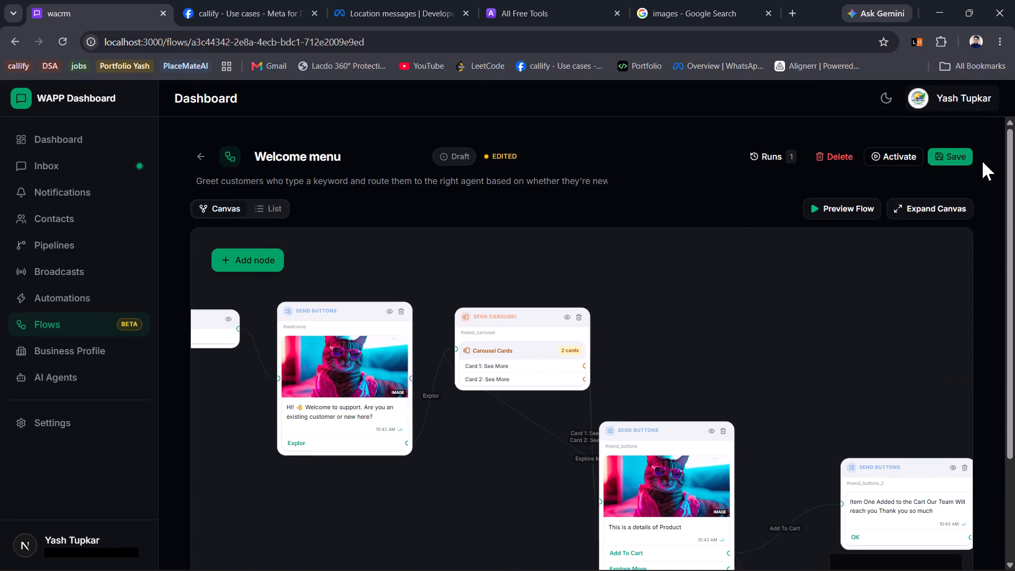
Activate the Welcome menu flow.
scroll(982, 163, down, 3)
scroll(982, 163, up, 3)
click(902, 154)
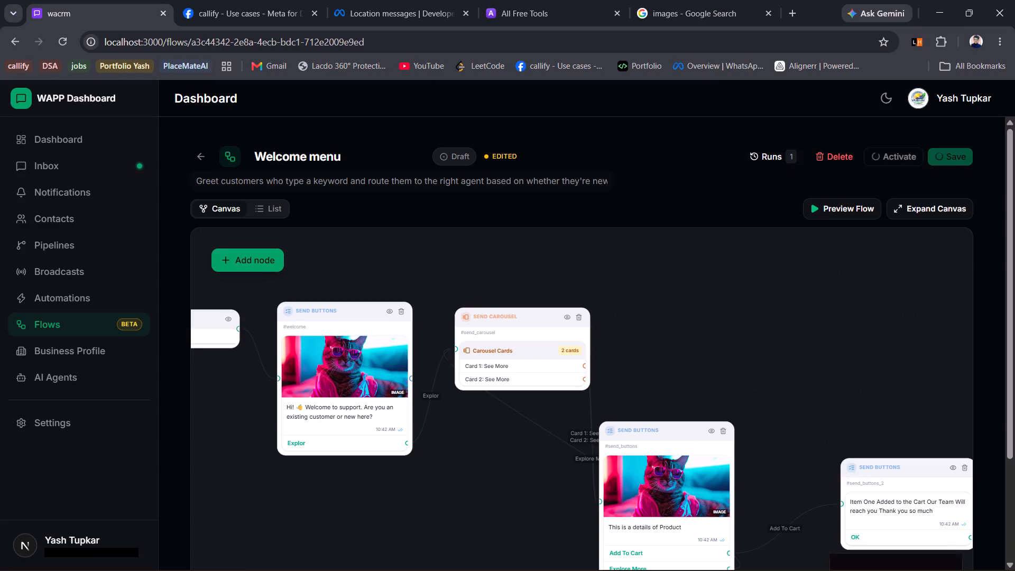
Review the flow in list view, checking the trigger type and keywords, the Start node's options, and every node's settings and button routing.
click(271, 211)
click(684, 302)
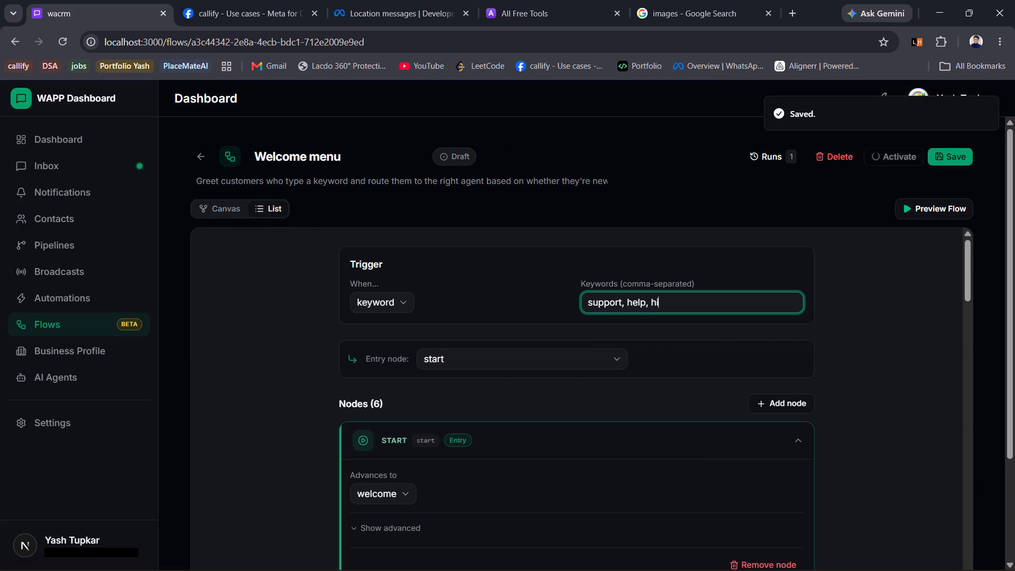
click(382, 299)
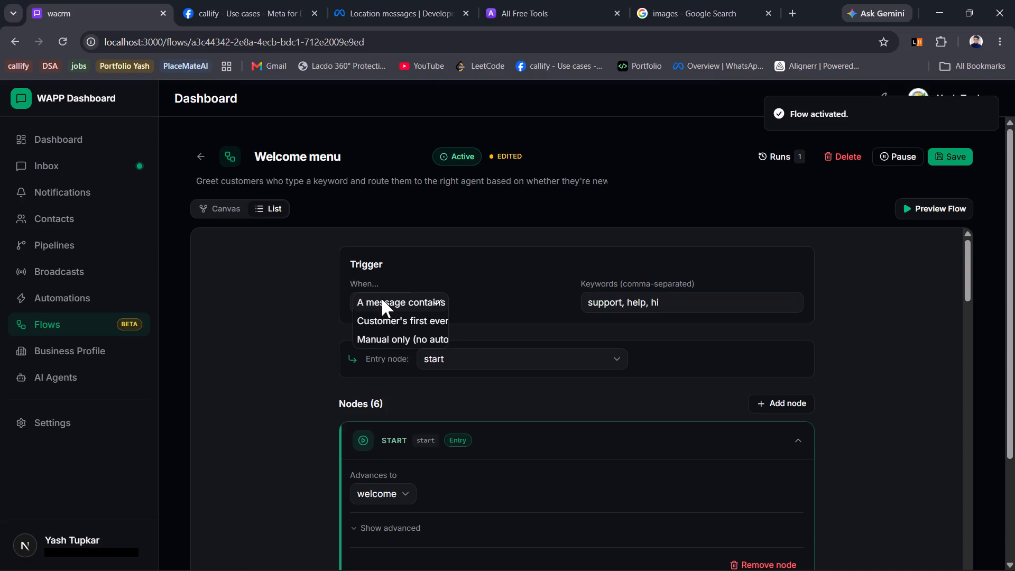
click(508, 278)
scroll(508, 278, down, 2)
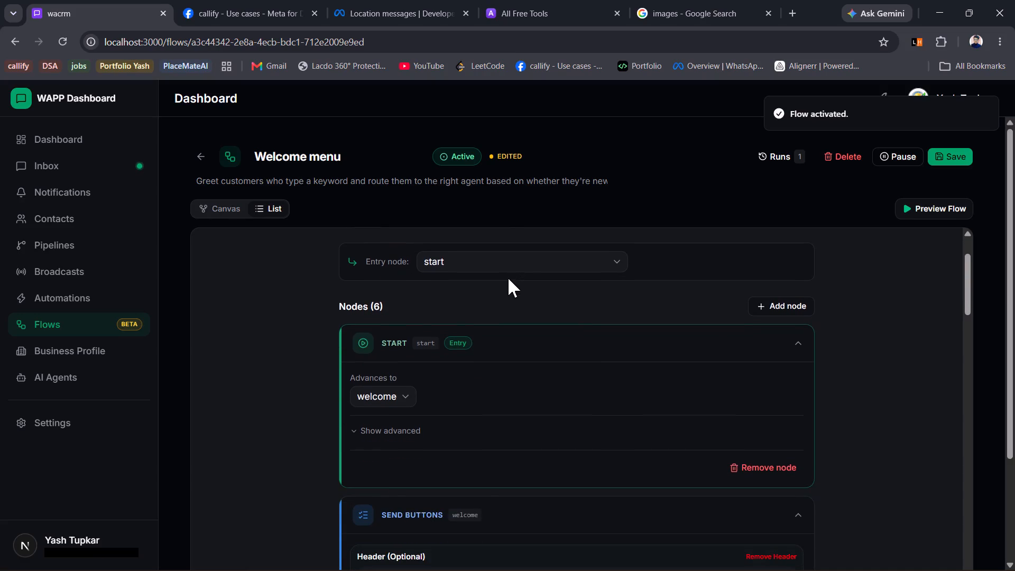
click(380, 403)
click(531, 399)
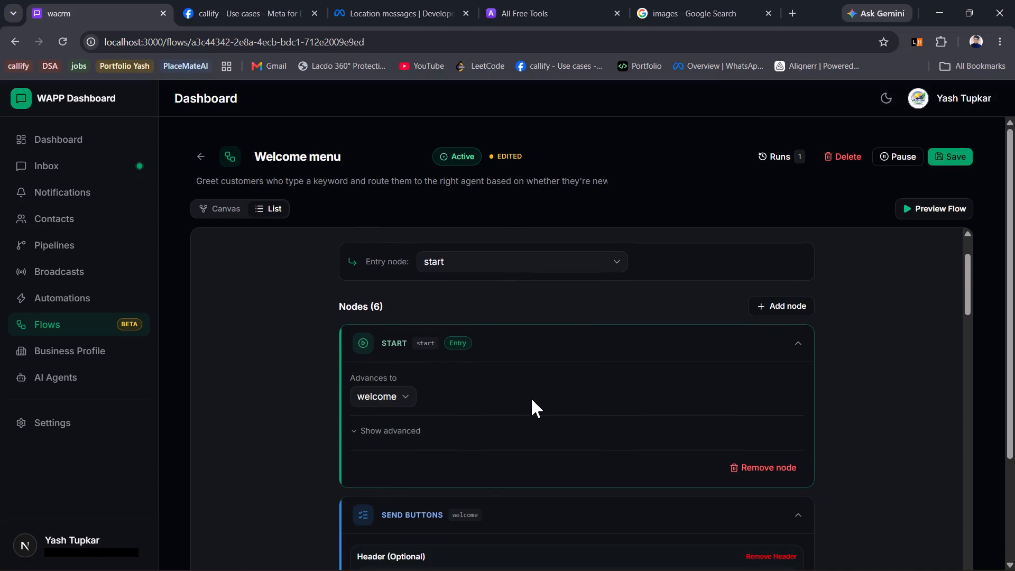
scroll(531, 399, down, 2)
scroll(531, 399, up, 2)
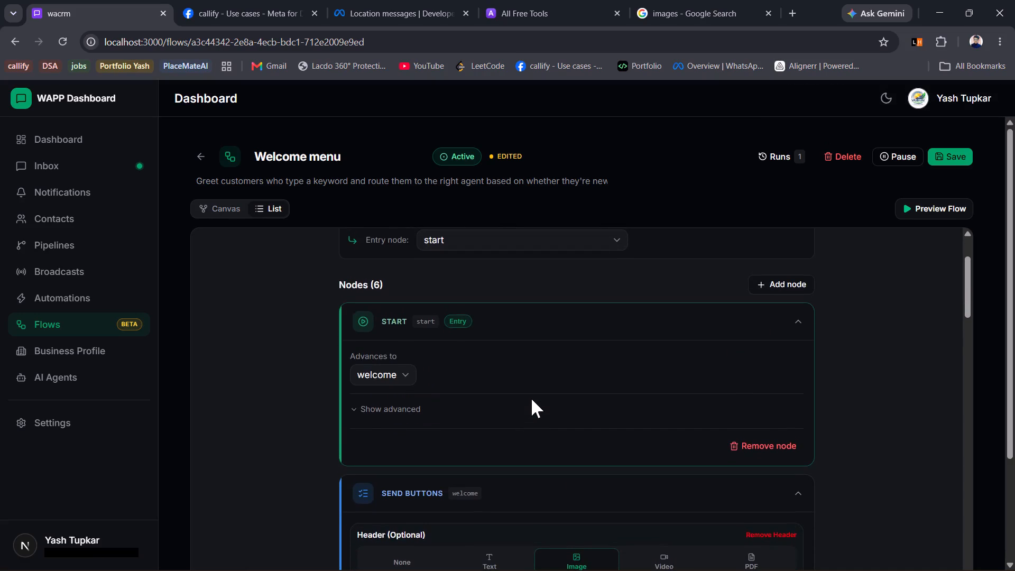
scroll(531, 399, down, 2)
scroll(531, 399, up, 2)
click(403, 384)
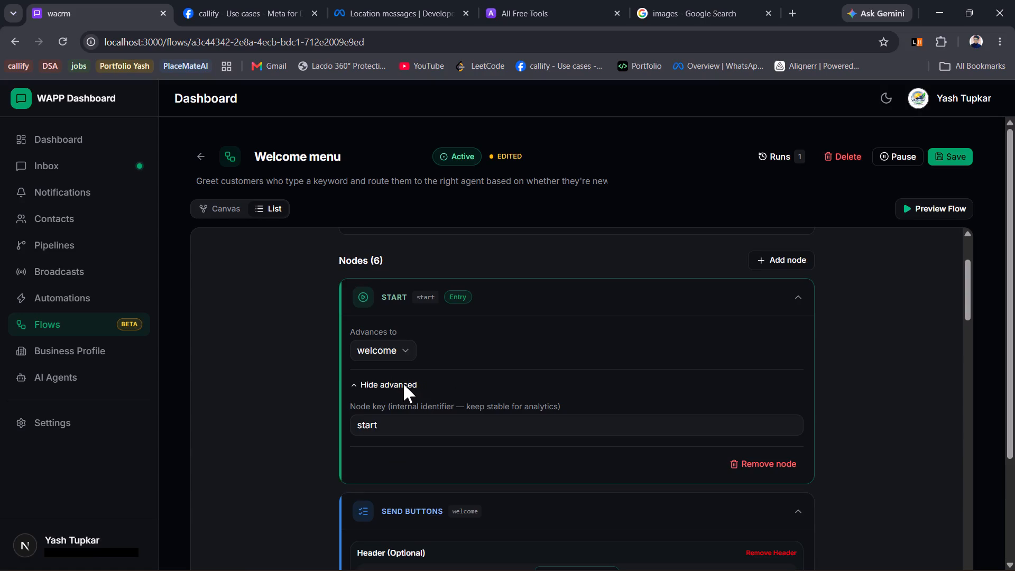
click(403, 384)
scroll(550, 398, down, 6)
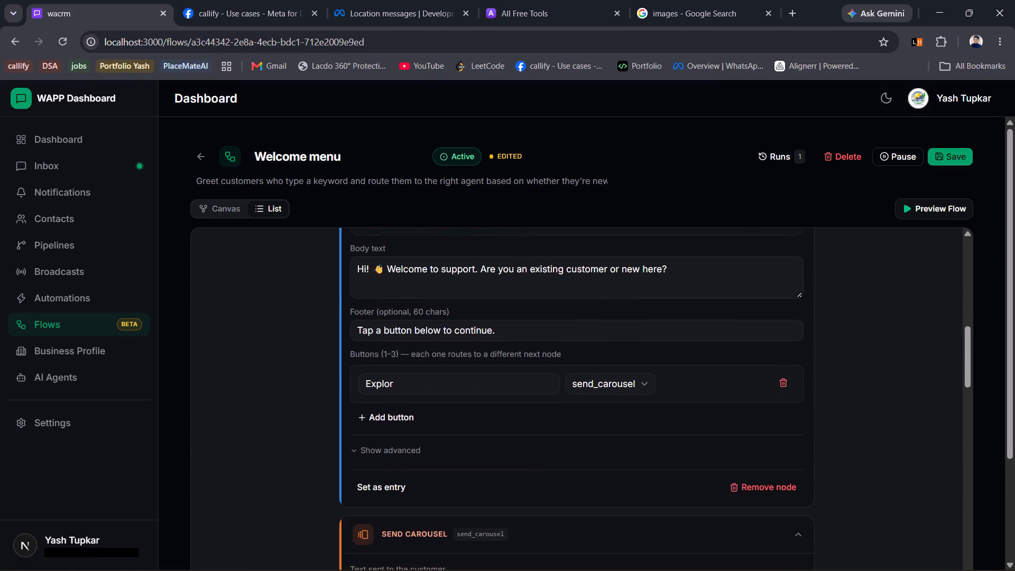
scroll(550, 398, down, 12)
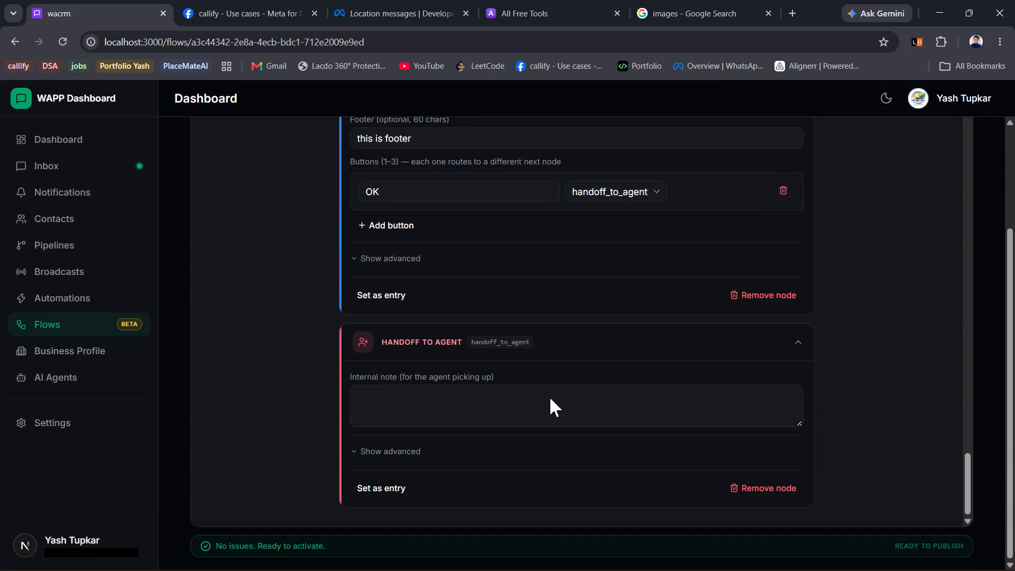
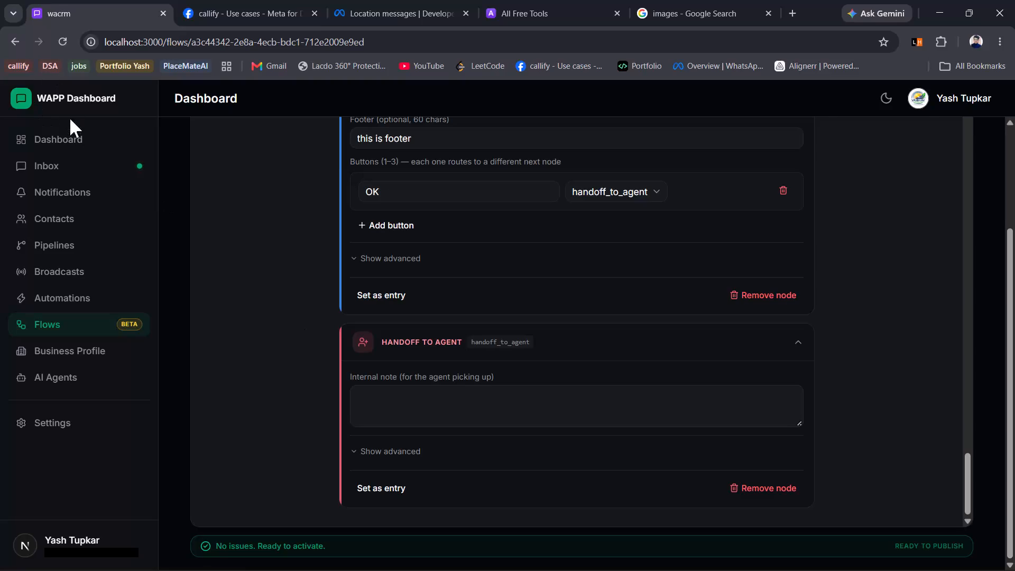
Stay on the Welcome menu flow instead of leaving with unsaved changes, and save the flow.
click(71, 168)
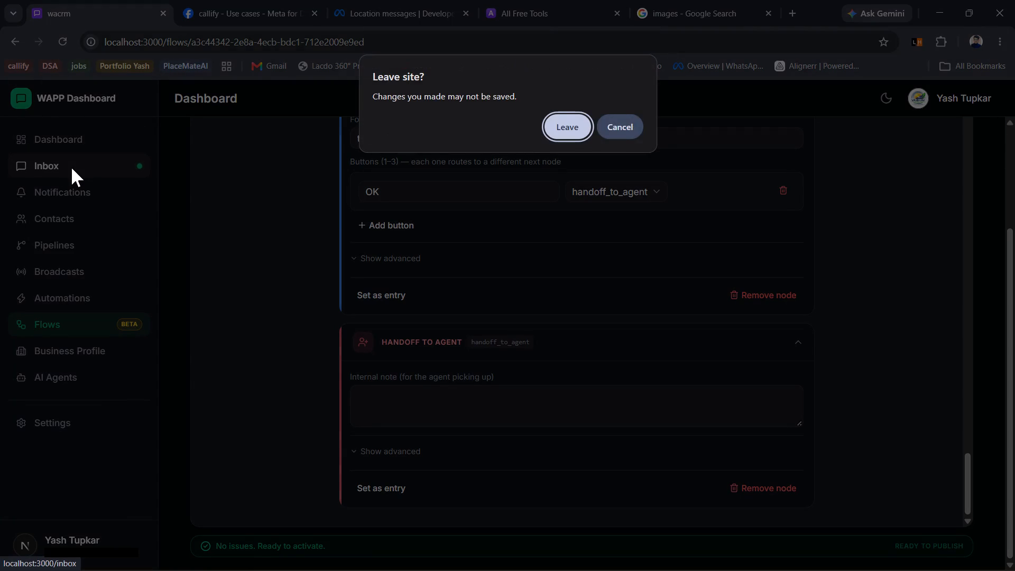
click(633, 135)
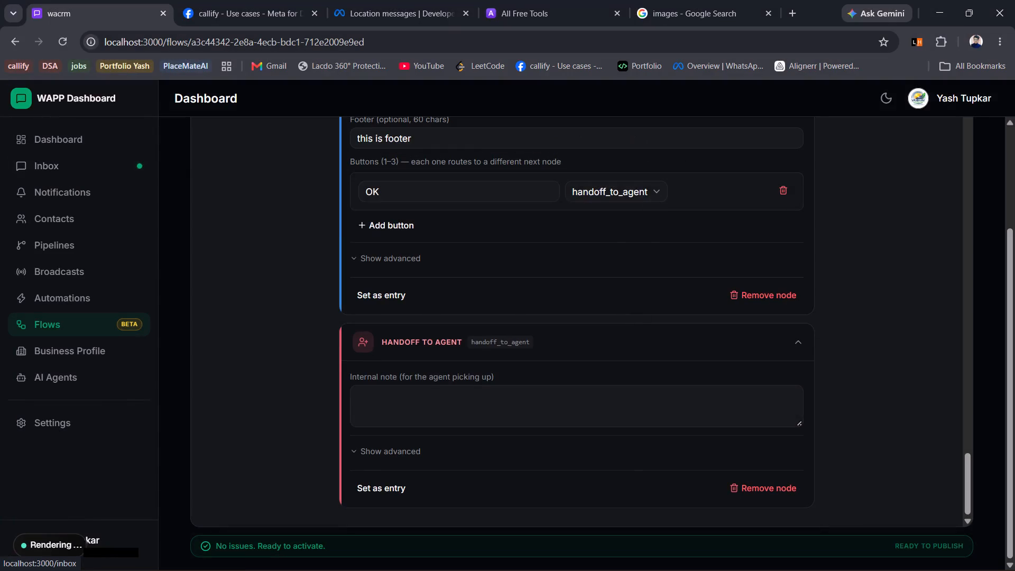
scroll(633, 306, up, 16)
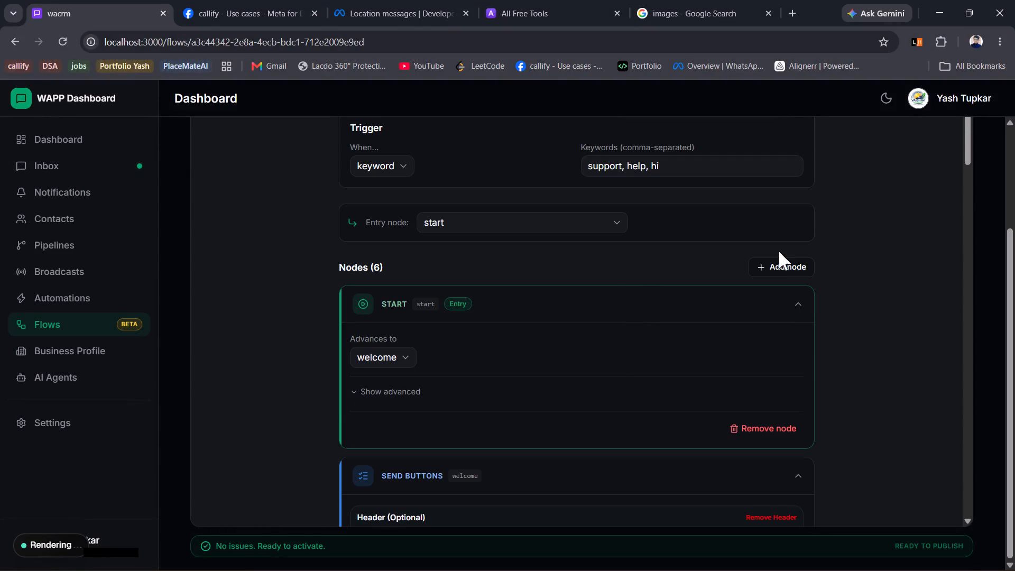
scroll(779, 251, up, 6)
click(951, 159)
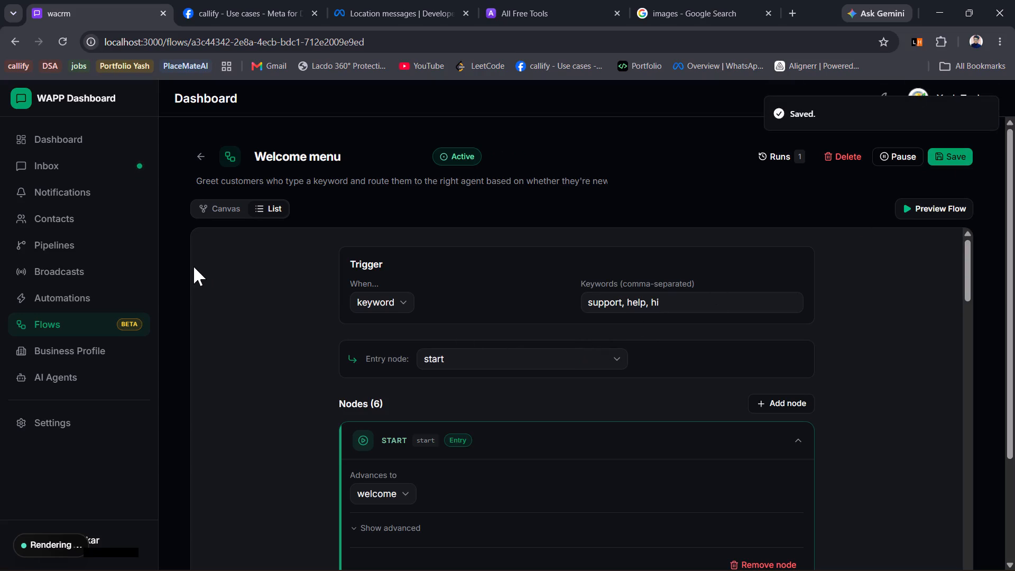
Leave the saved Welcome menu flow and open the Inbox.
click(42, 155)
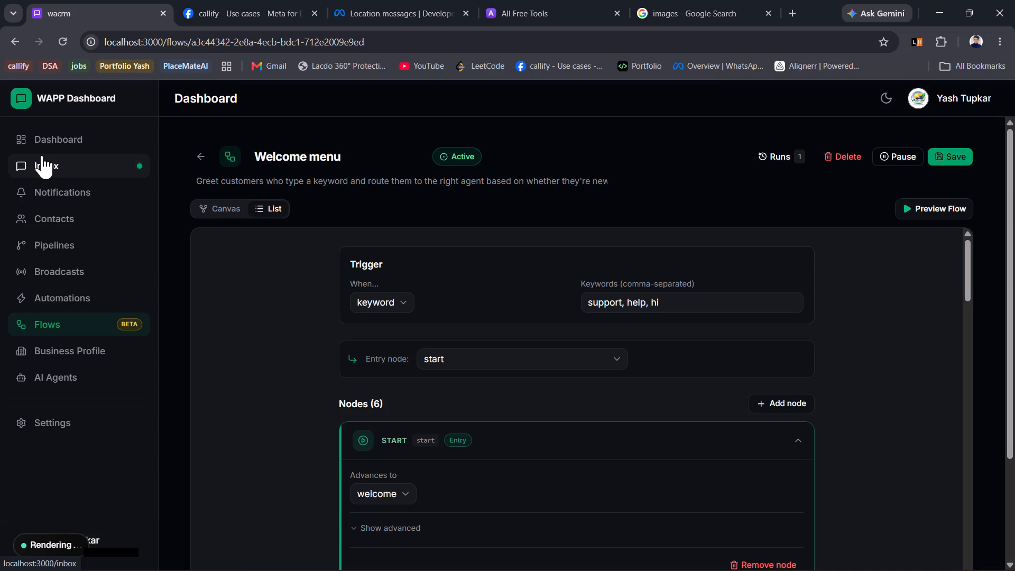
click(56, 173)
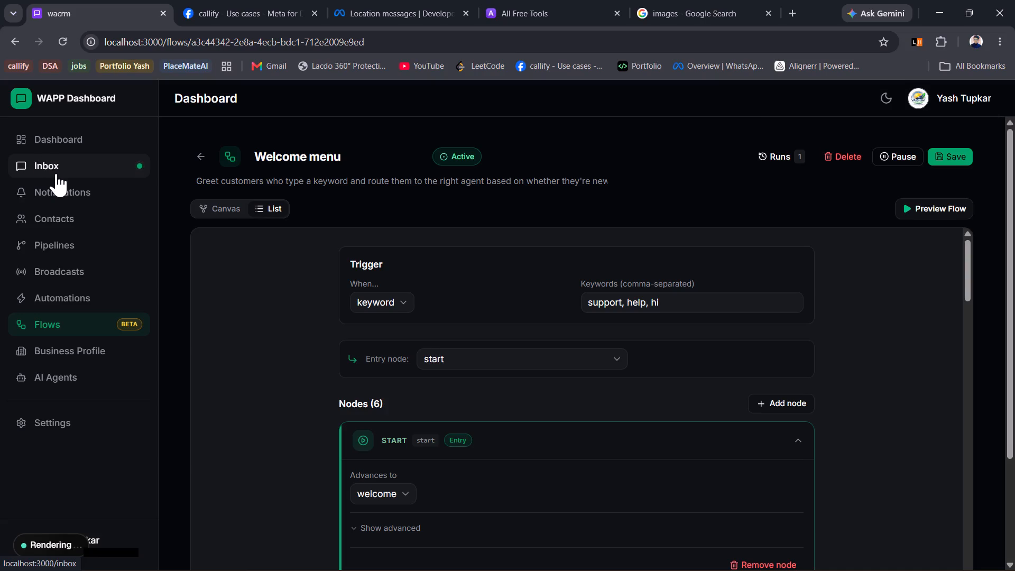